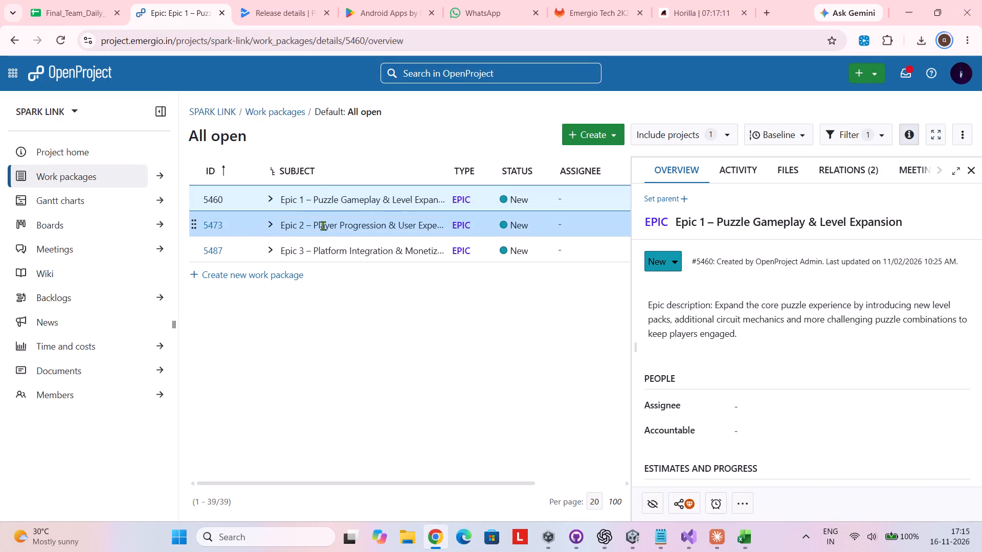
Expand Epic 2 – Player Progression & User Experience to view its features and tasks, and show the epic's overview details.
left_click(270, 227)
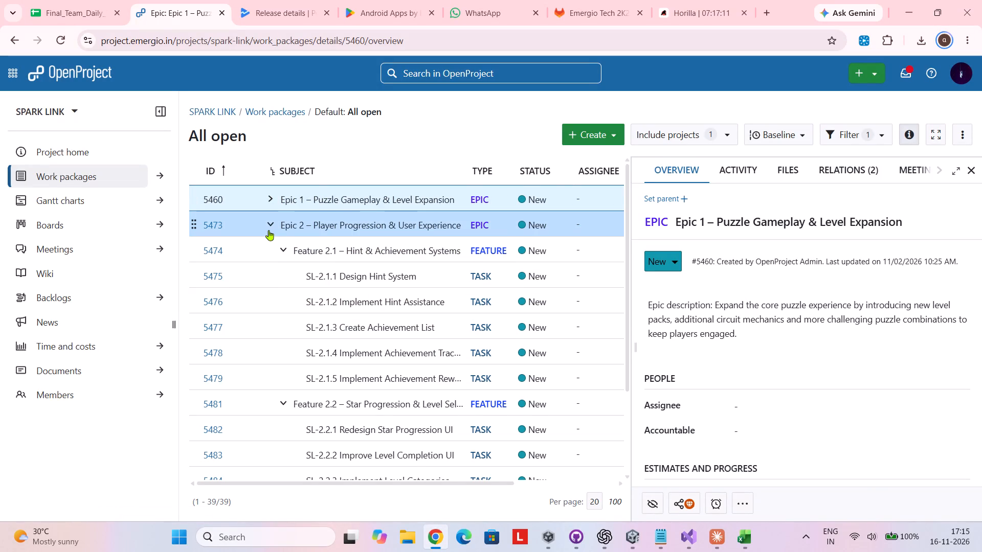
left_click(269, 229)
left_click(273, 224)
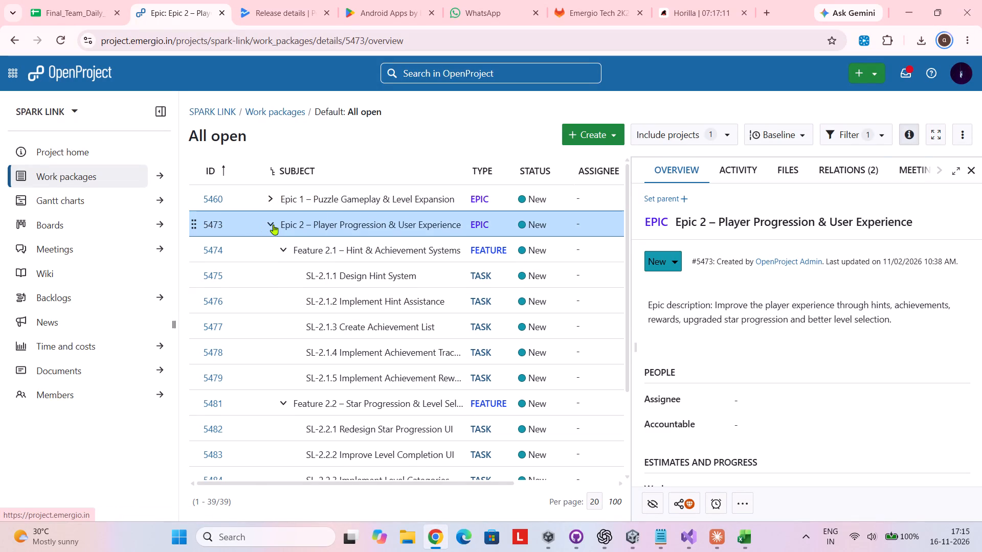
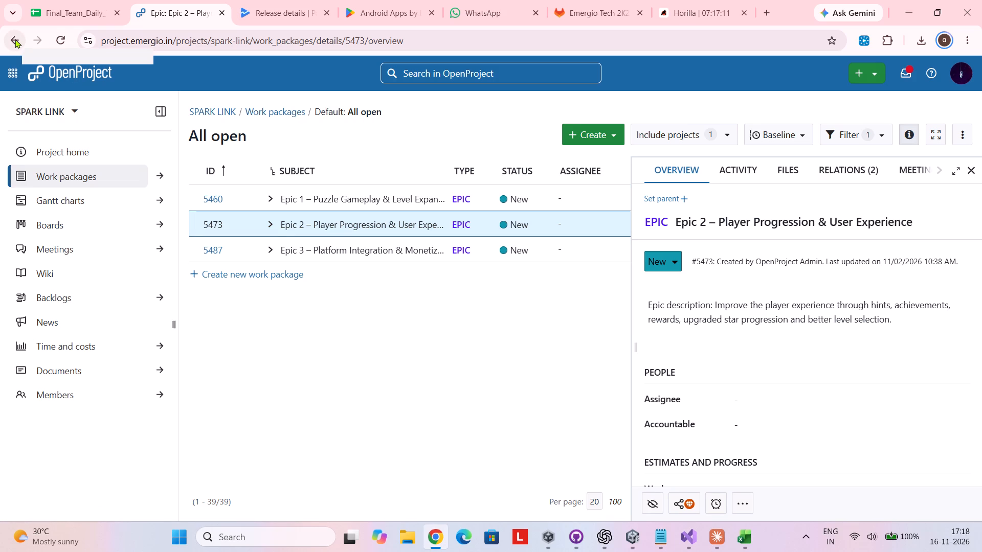
View the SPARK LINK project's Boards page and return to the main project navigation.
left_click(70, 227)
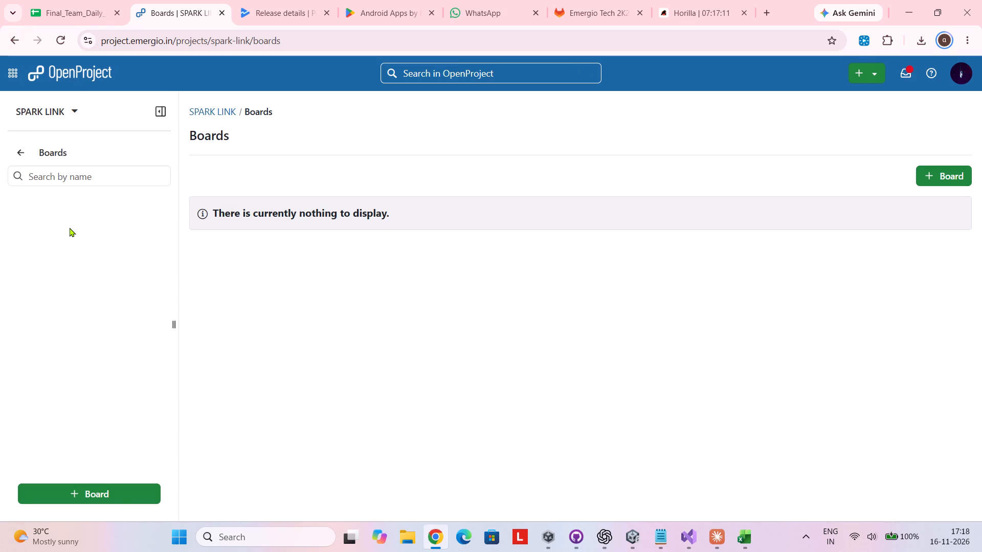
left_click(16, 155)
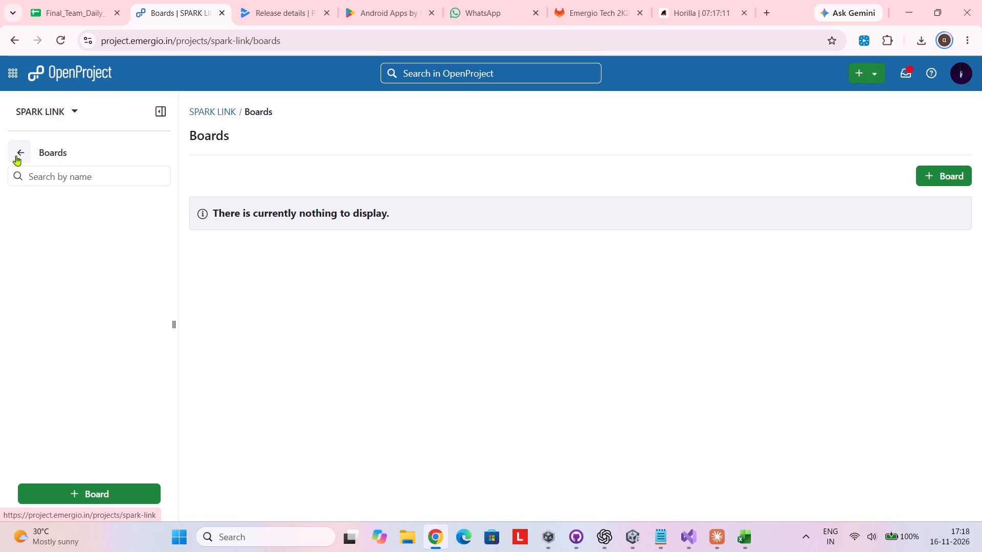
Open the SPARK LINK project's Backlog and sprints page.
left_click(92, 291)
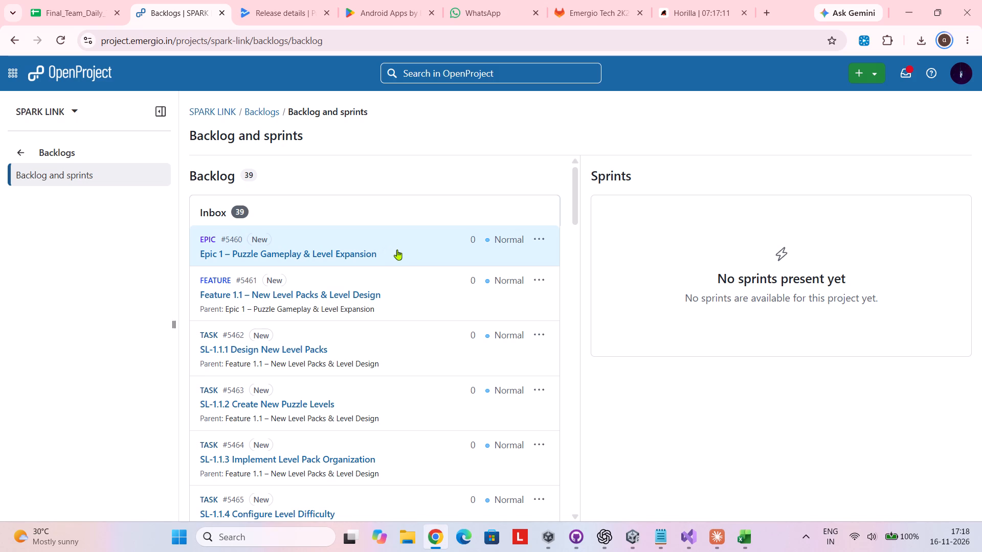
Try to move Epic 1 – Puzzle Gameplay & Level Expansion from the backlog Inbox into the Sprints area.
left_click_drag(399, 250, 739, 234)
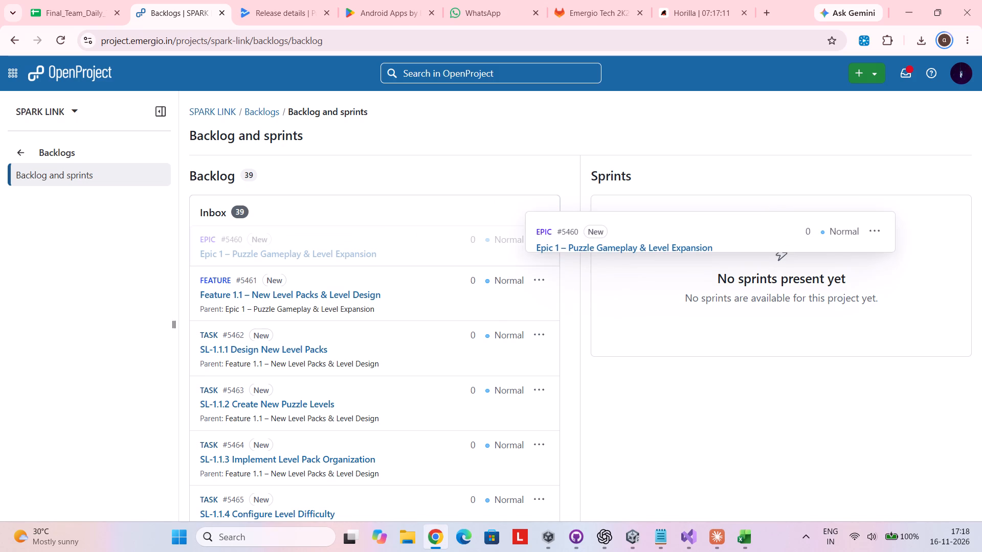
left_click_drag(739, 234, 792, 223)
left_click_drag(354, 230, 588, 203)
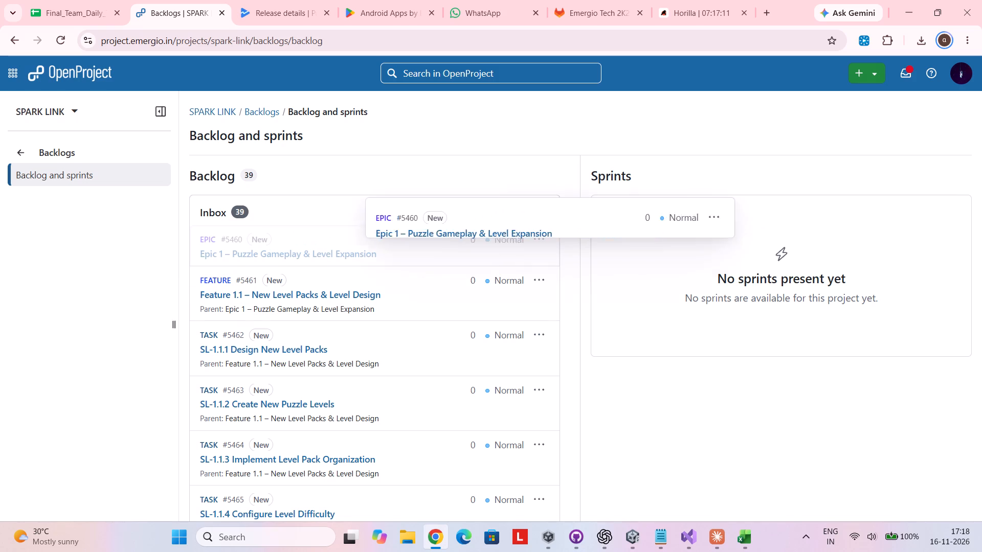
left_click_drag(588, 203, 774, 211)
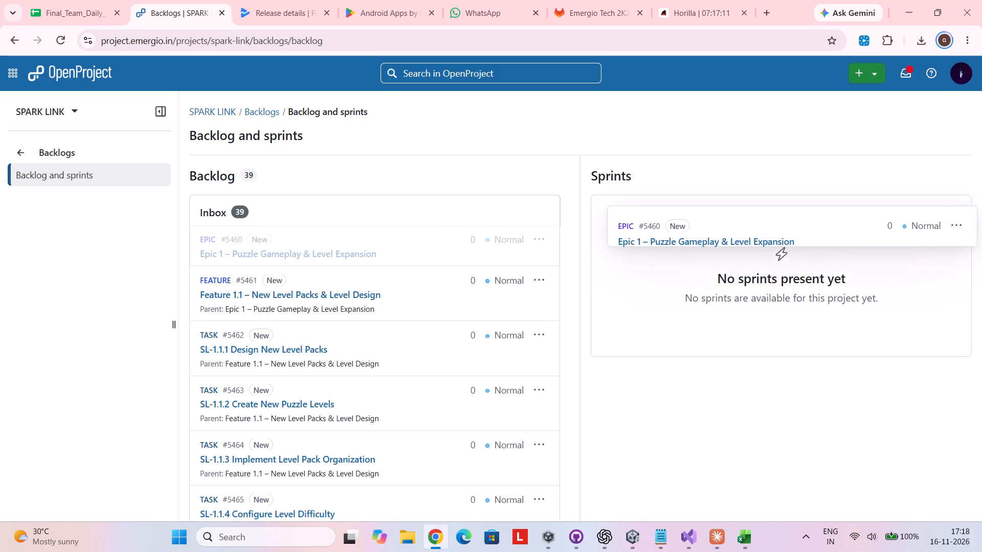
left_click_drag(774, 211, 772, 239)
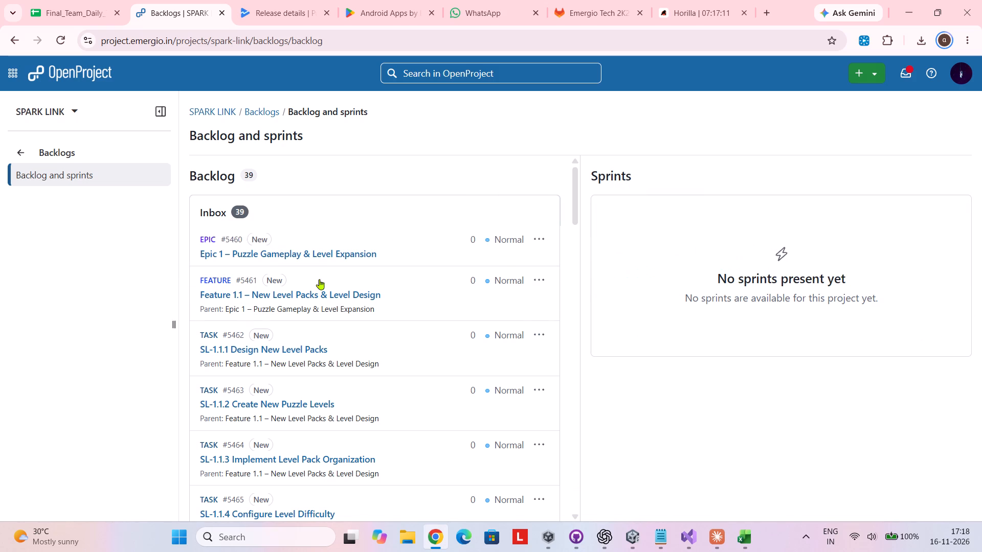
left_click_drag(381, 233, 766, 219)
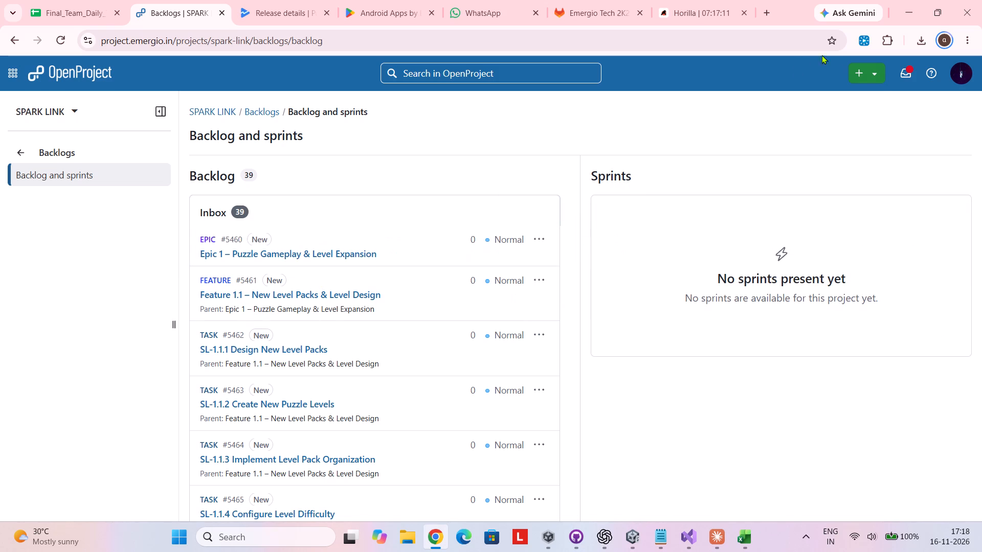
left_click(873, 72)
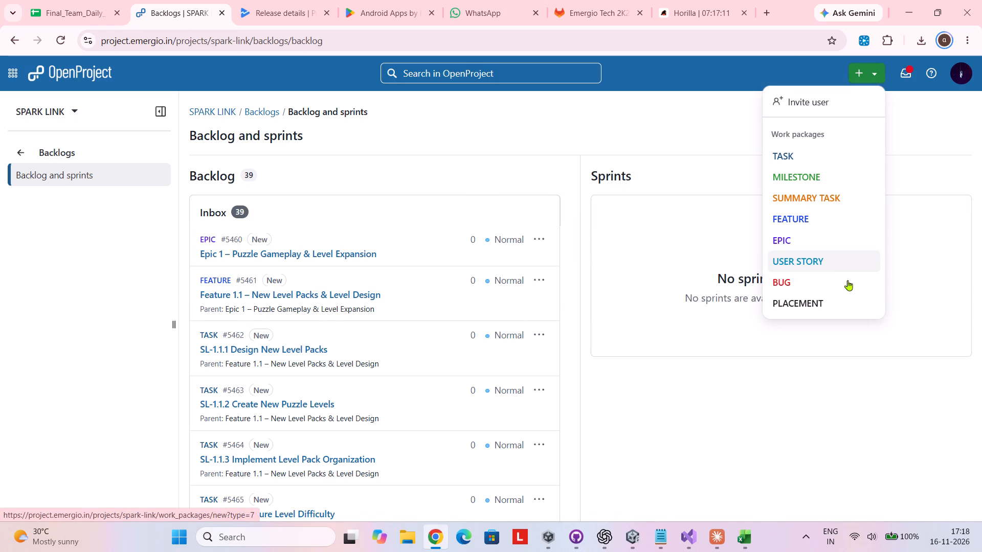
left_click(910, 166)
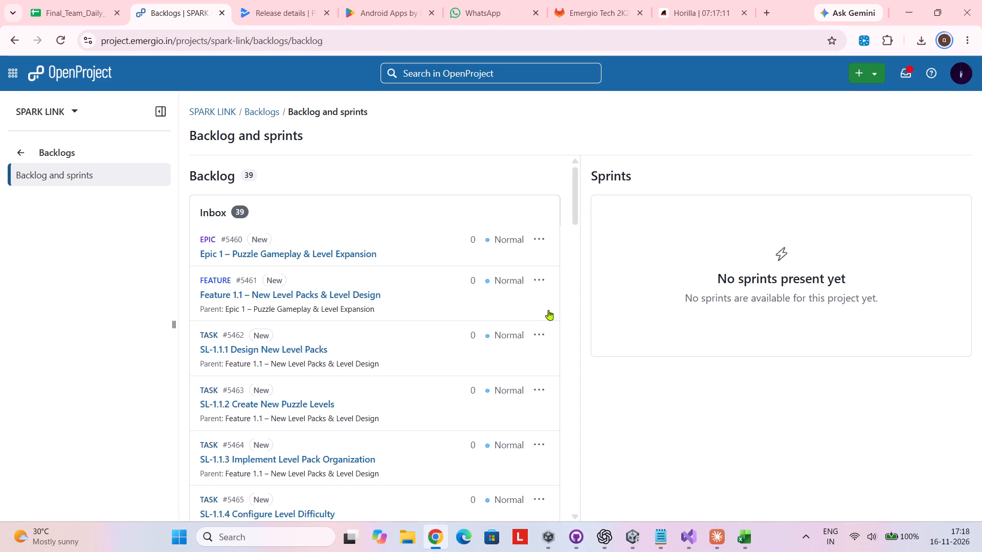
Examine the epics, features and tasks listed in the backlog Inbox, and bring back the main project navigation.
scroll(271, 338, "down", 9)
scroll(271, 338, "up", 3)
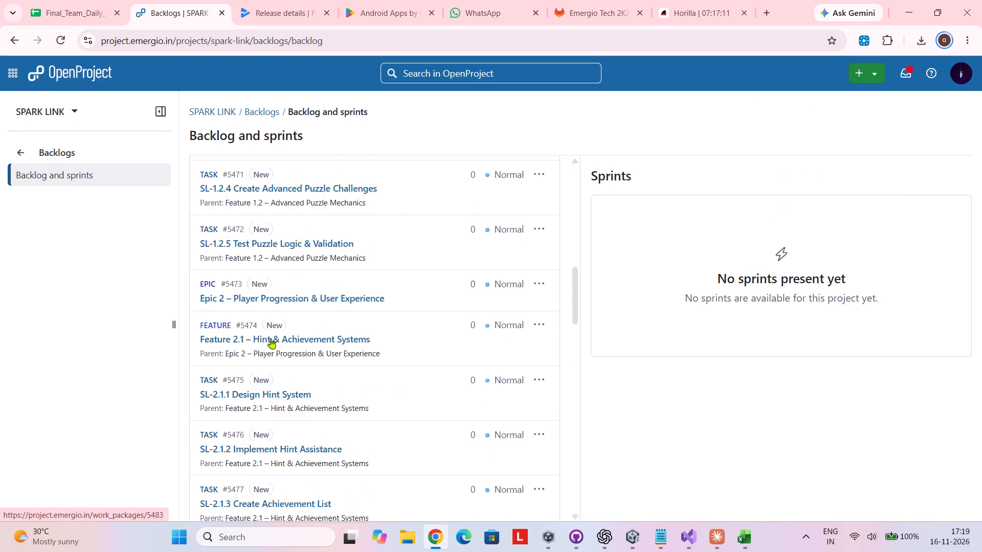
scroll(271, 338, "up", 5)
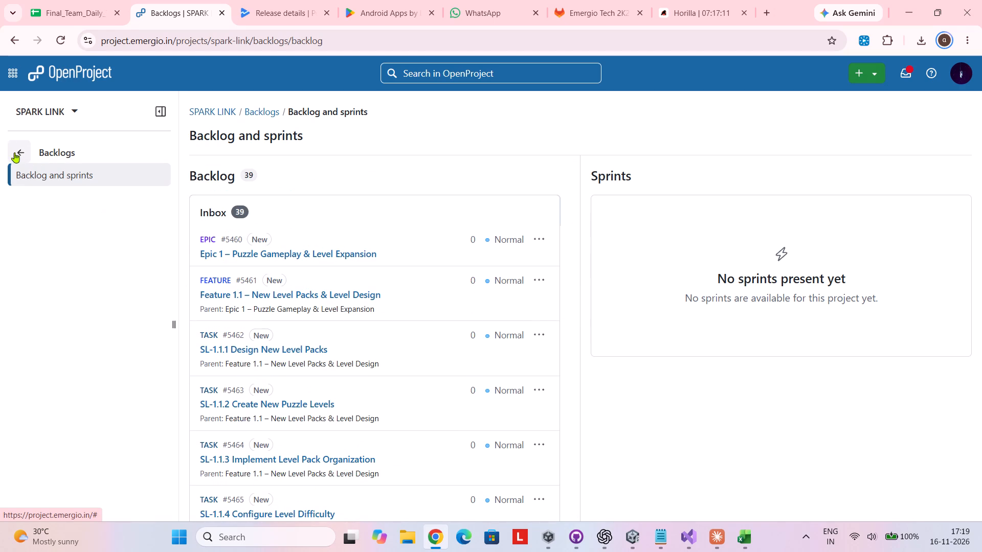
left_click(14, 152)
scroll(229, 254, "down", 7)
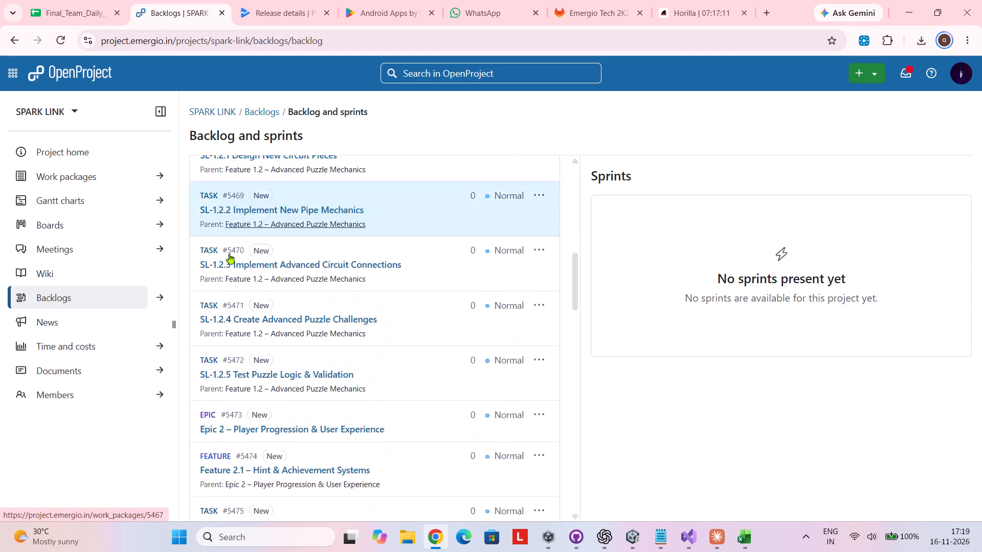
scroll(229, 254, "down", 2)
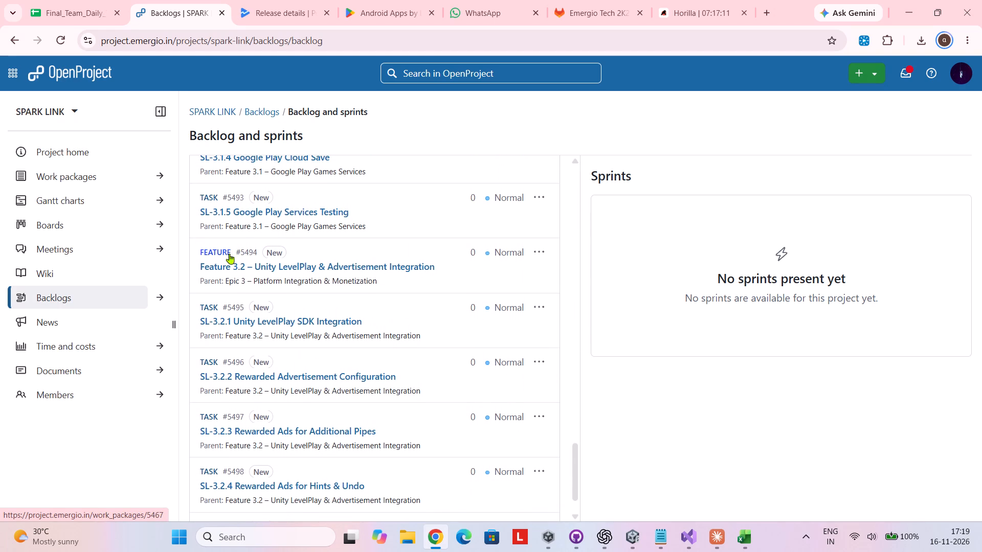
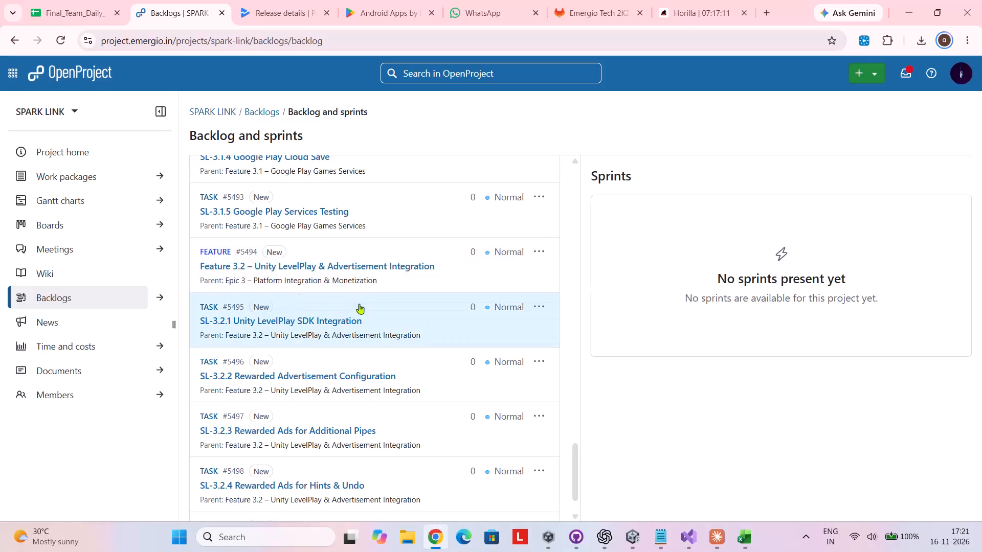
Look through the epics, features and tasks in the SPARK LINK backlog Inbox again, from Epic 1 through Epic 3.
scroll(482, 352, "down", 5)
scroll(482, 352, "up", 3)
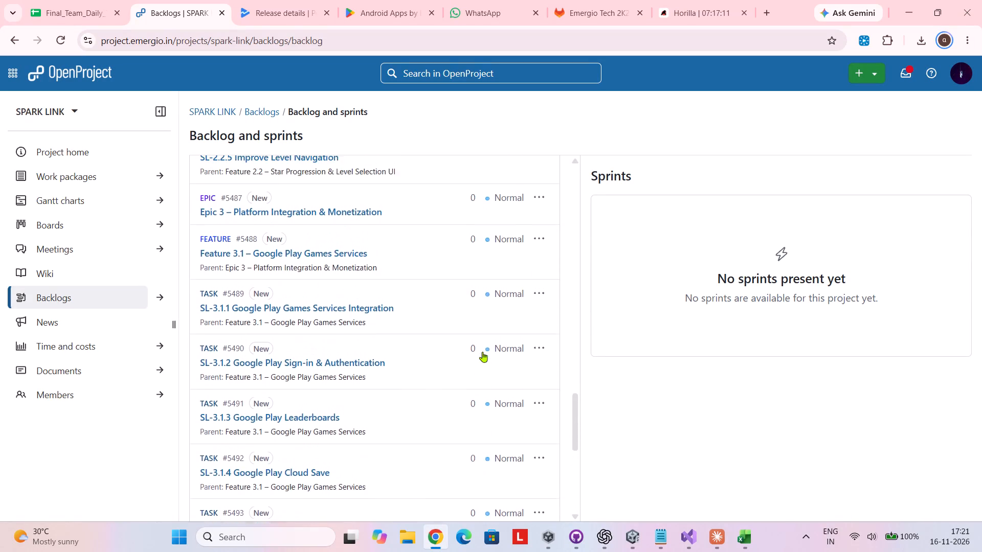
scroll(482, 352, "up", 11)
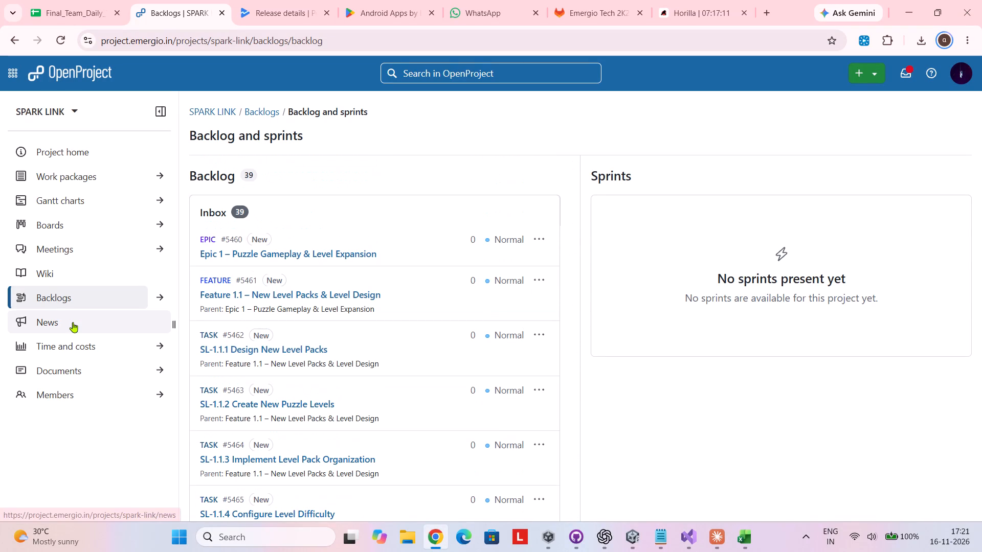
scroll(320, 356, "down", 5)
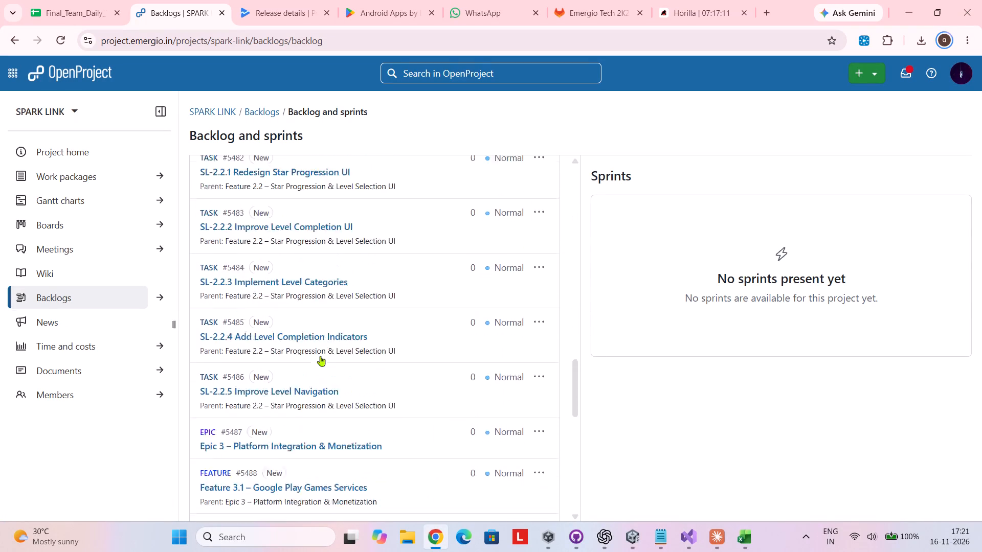
scroll(320, 356, "down", 4)
scroll(320, 356, "up", 8)
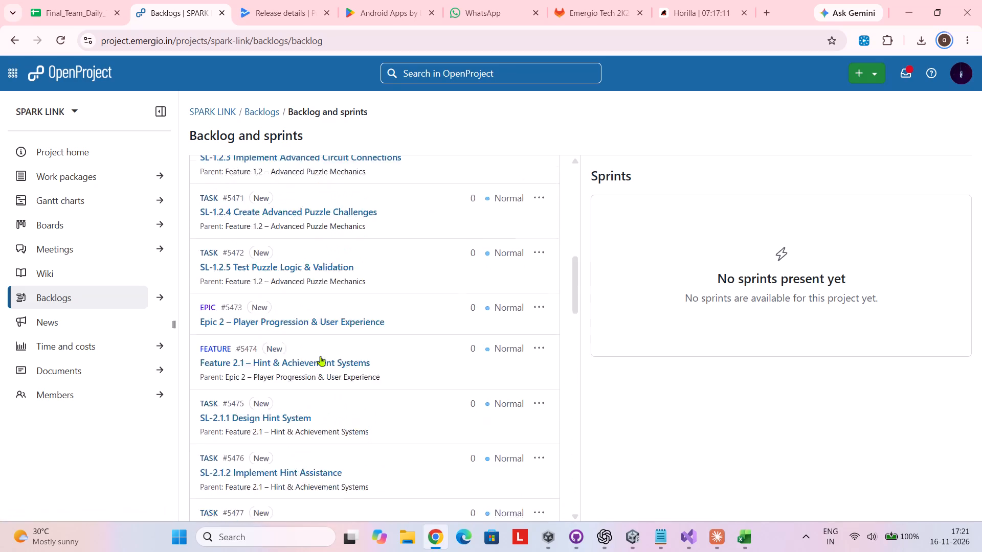
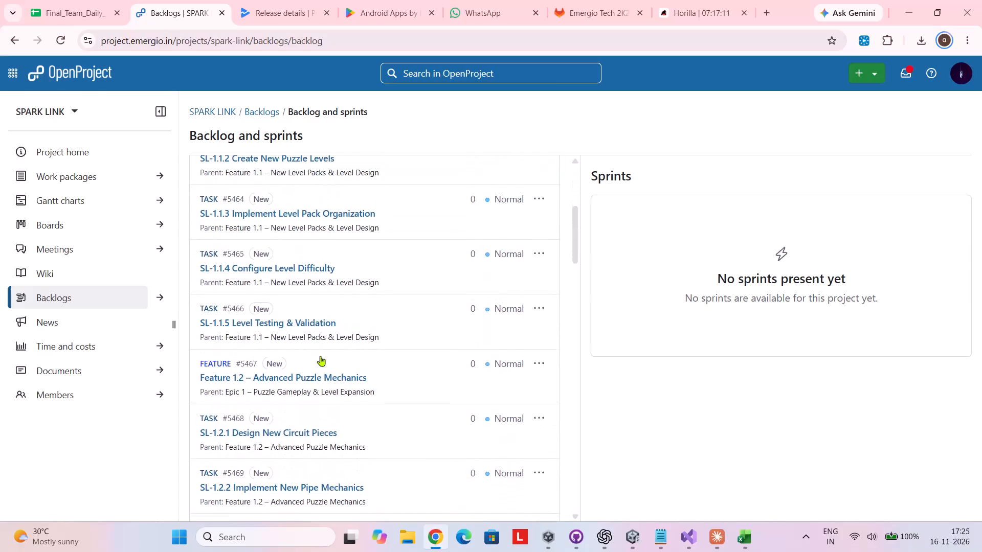
Look through the epics, features and tasks in the backlog Inbox again, from Epic 1 into Epic 2.
scroll(320, 356, "down", 2)
scroll(320, 356, "up", 4)
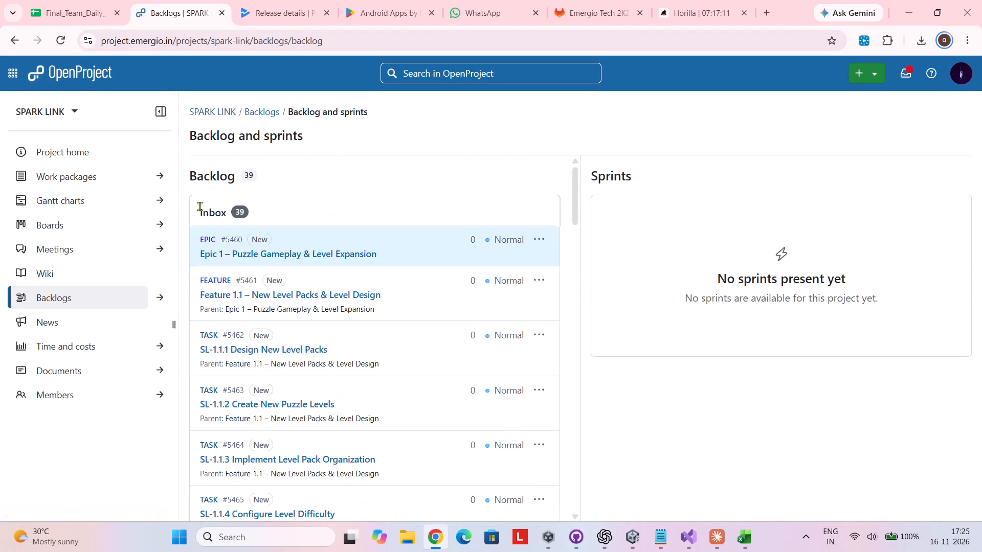
scroll(226, 331, "down", 1)
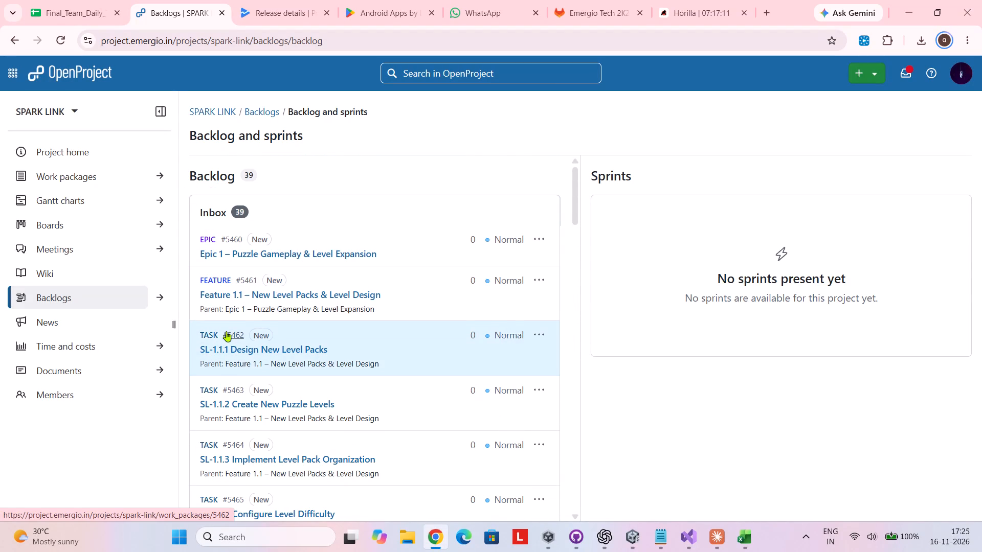
scroll(226, 331, "down", 2)
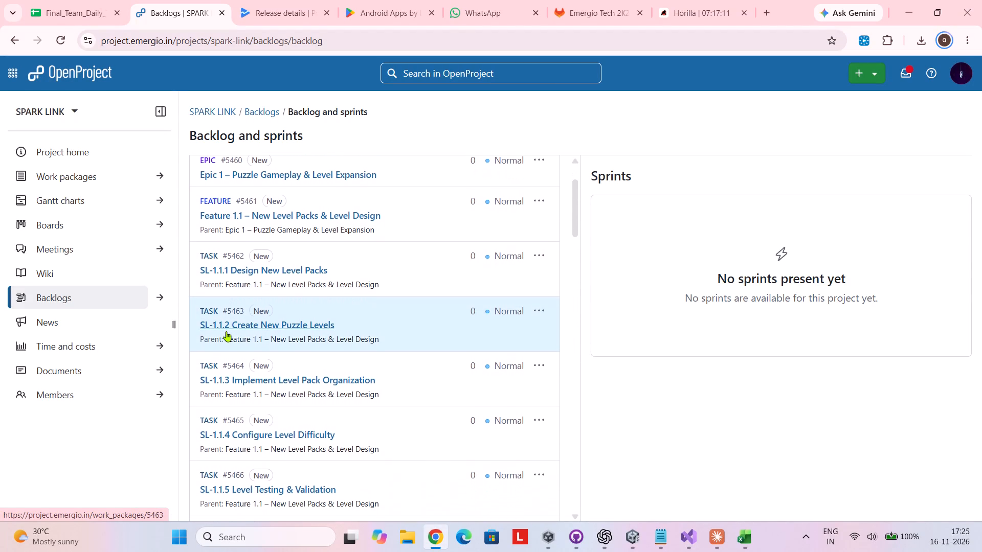
scroll(226, 331, "down", 1)
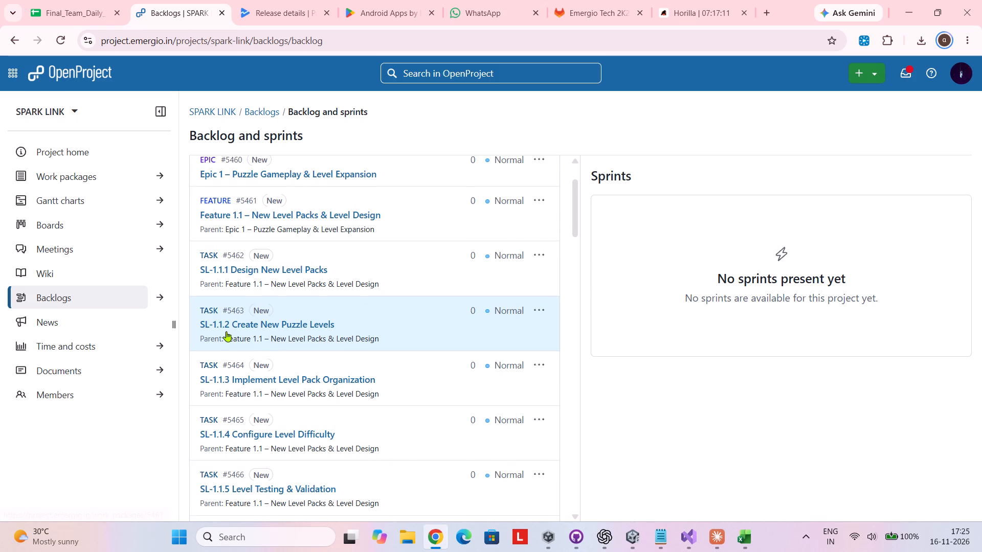
scroll(257, 409, "down", 4)
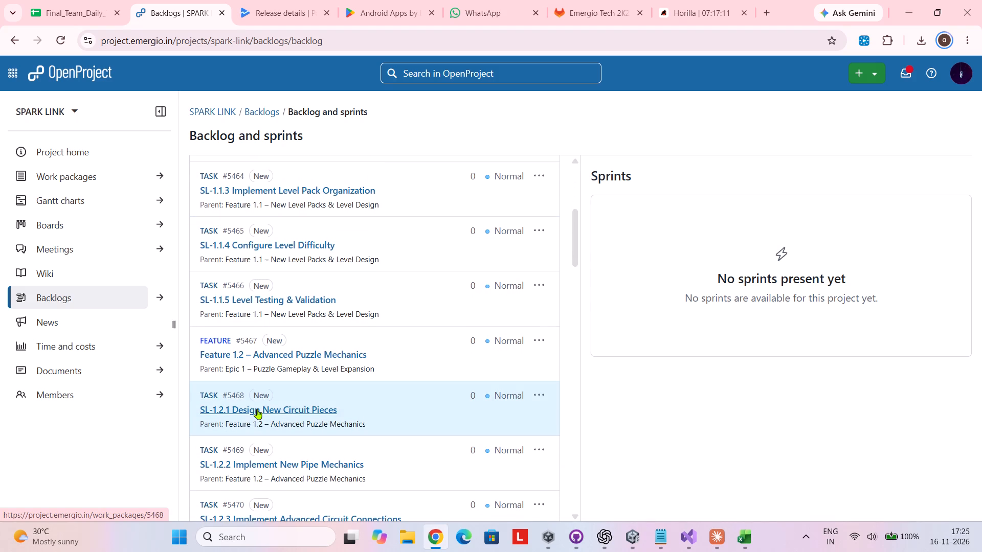
scroll(259, 390, "down", 1)
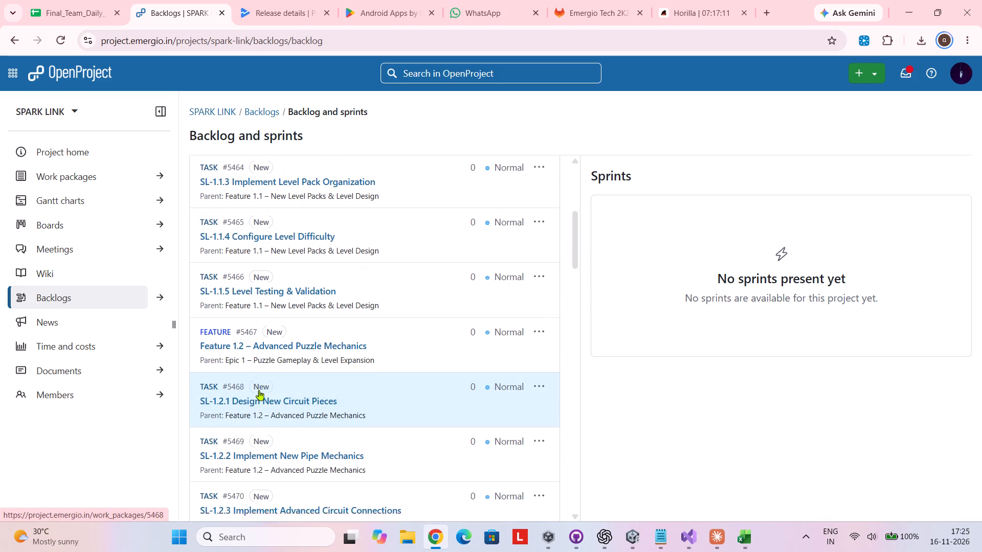
scroll(259, 390, "down", 10)
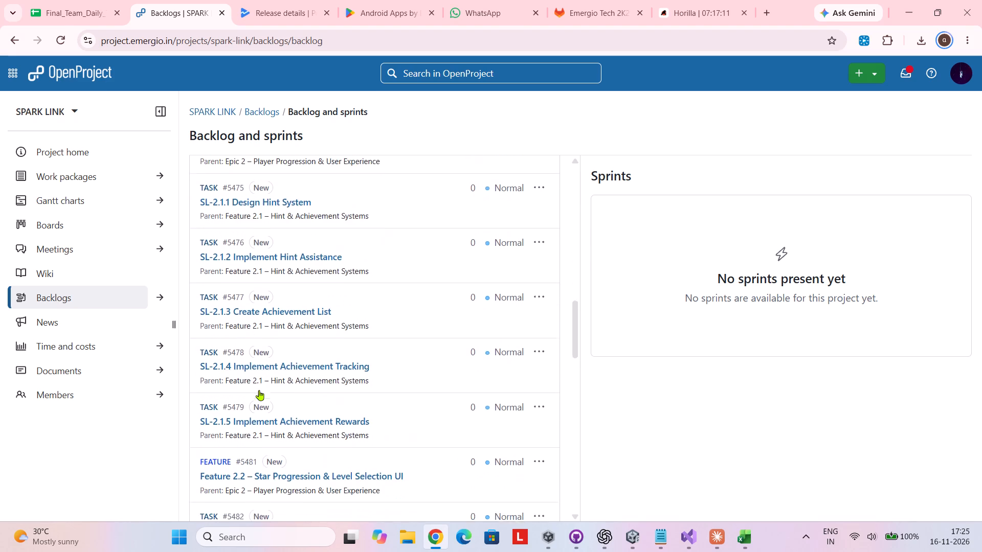
scroll(259, 390, "up", 5)
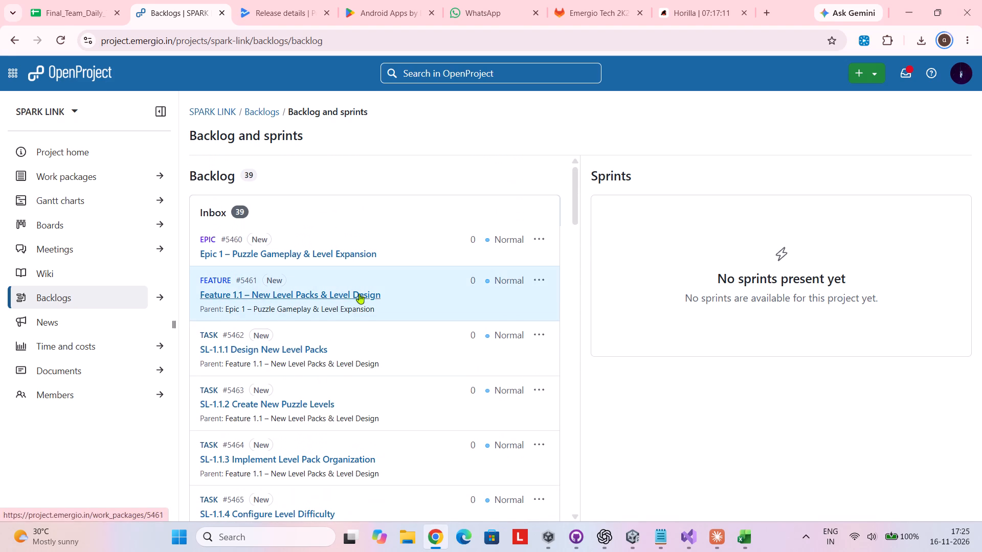
Examine the details of Feature 1.1 and task SL-1.1.1 Design New Level Packs from the backlog, including the estimates and spent time.
left_click(376, 284)
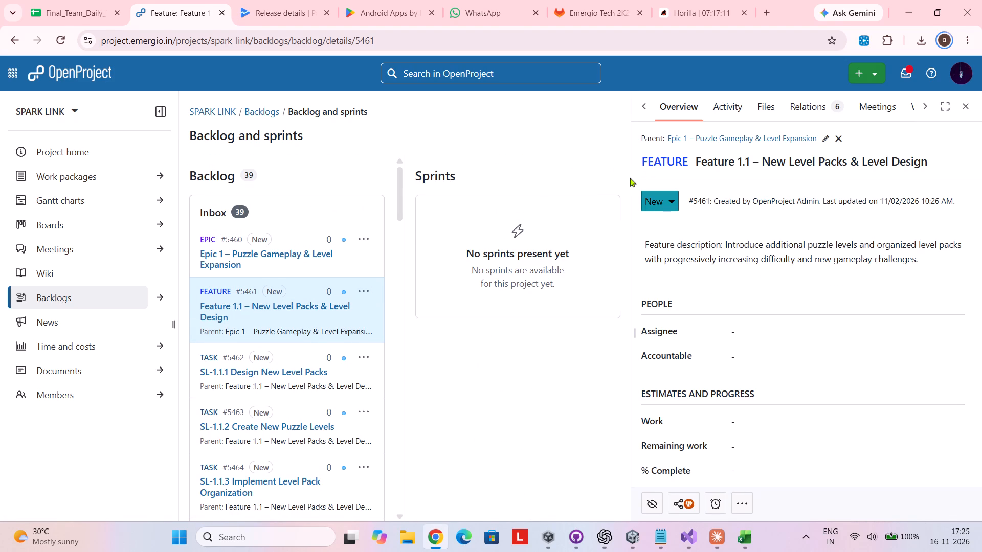
left_click_drag(630, 178, 608, 185)
left_click_drag(633, 180, 540, 183)
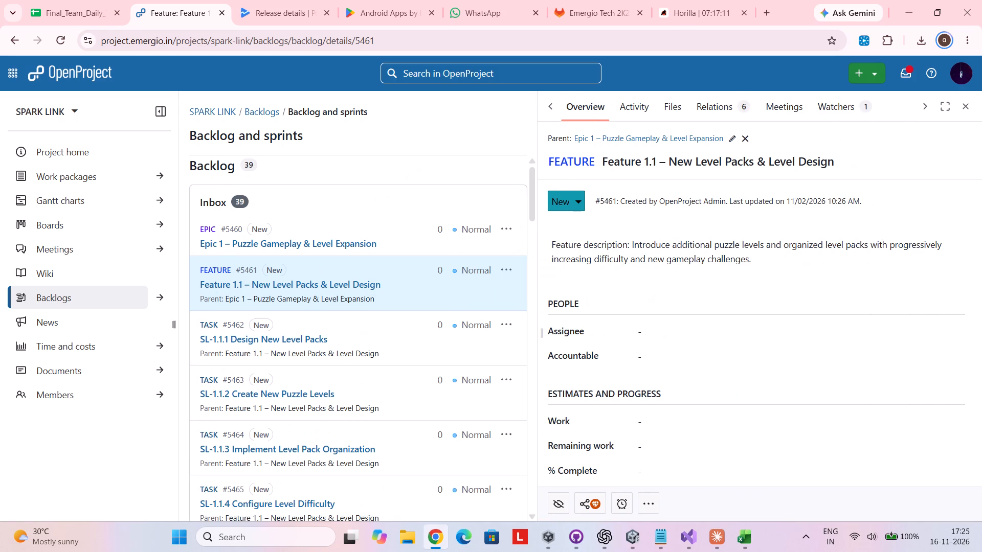
left_click_drag(540, 183, 550, 193)
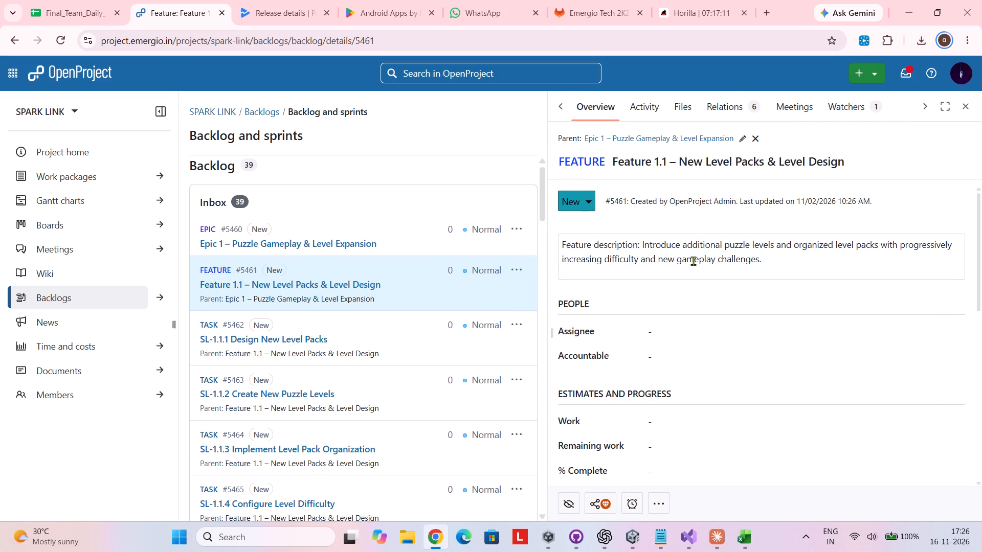
left_click(345, 319)
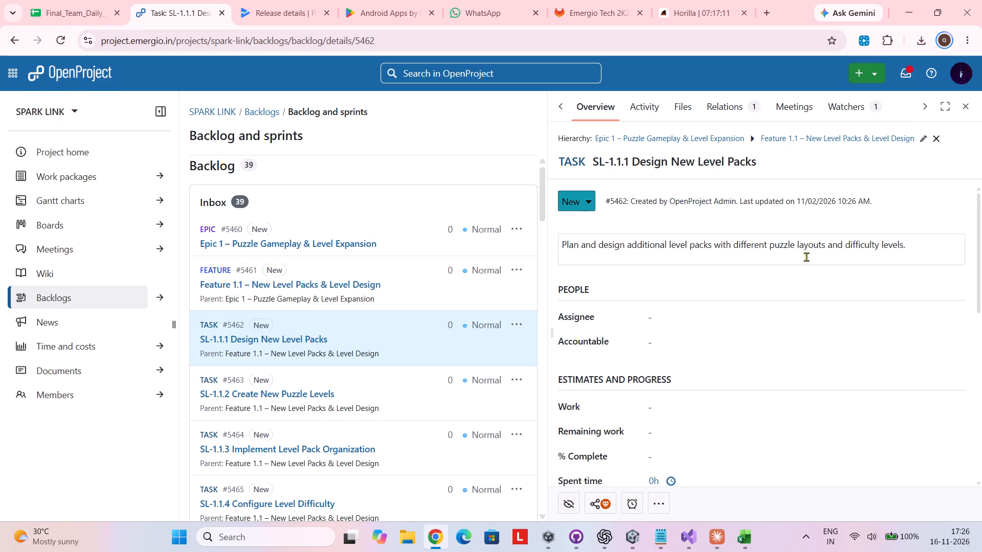
scroll(648, 378, "down", 1)
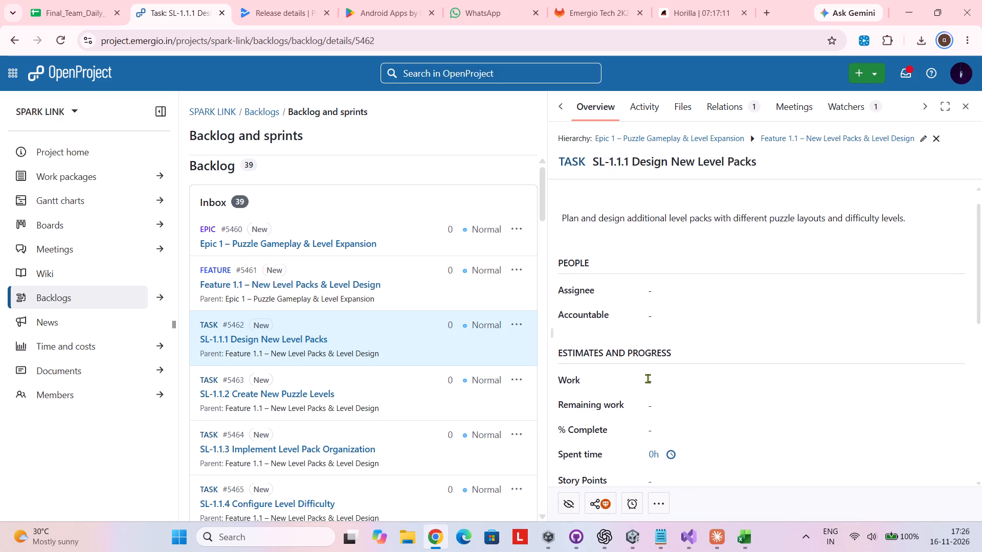
left_click(656, 454)
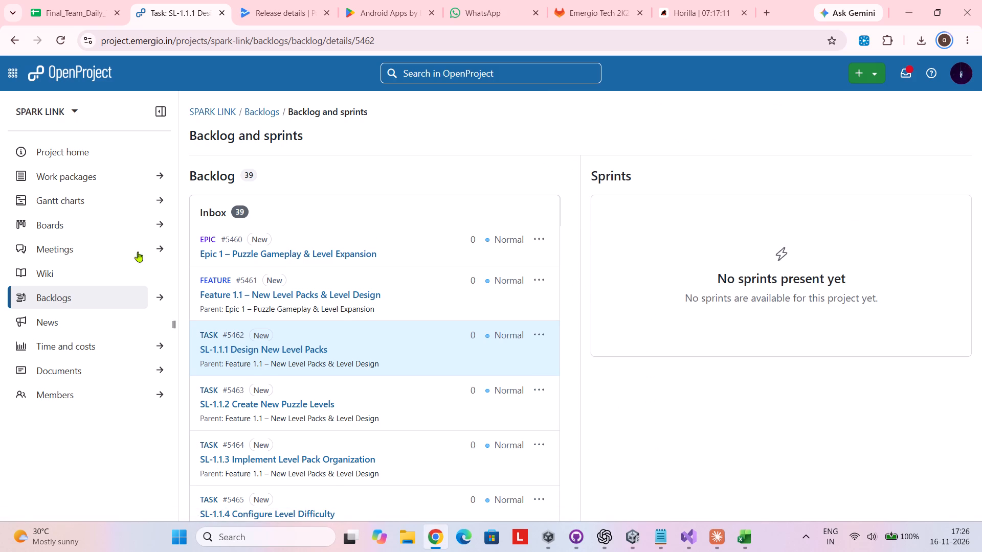
In the project's work packages list, set the Work estimate of task SL-1.1.1 Design New Level Packs to 1 hour and save it.
left_click(78, 278)
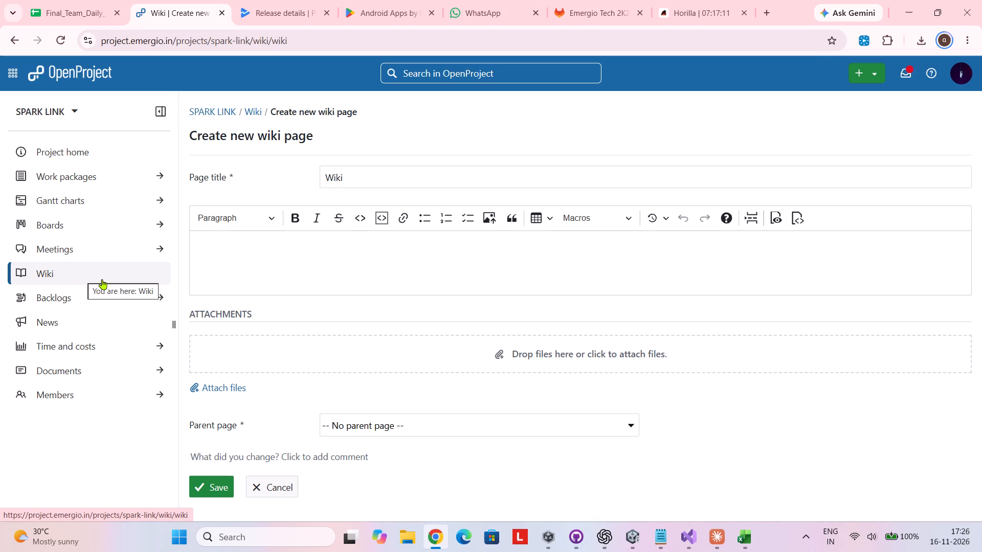
left_click(100, 181)
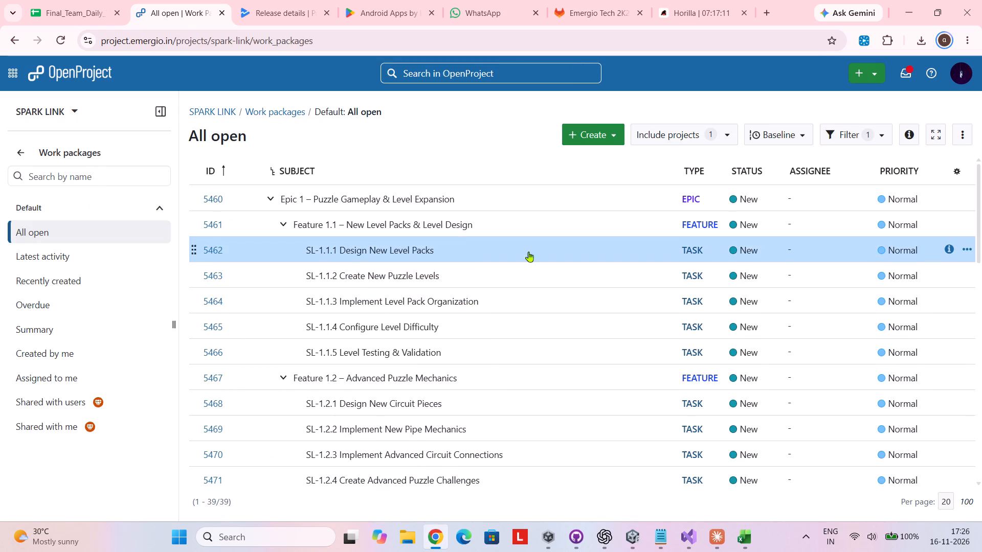
left_click(951, 250)
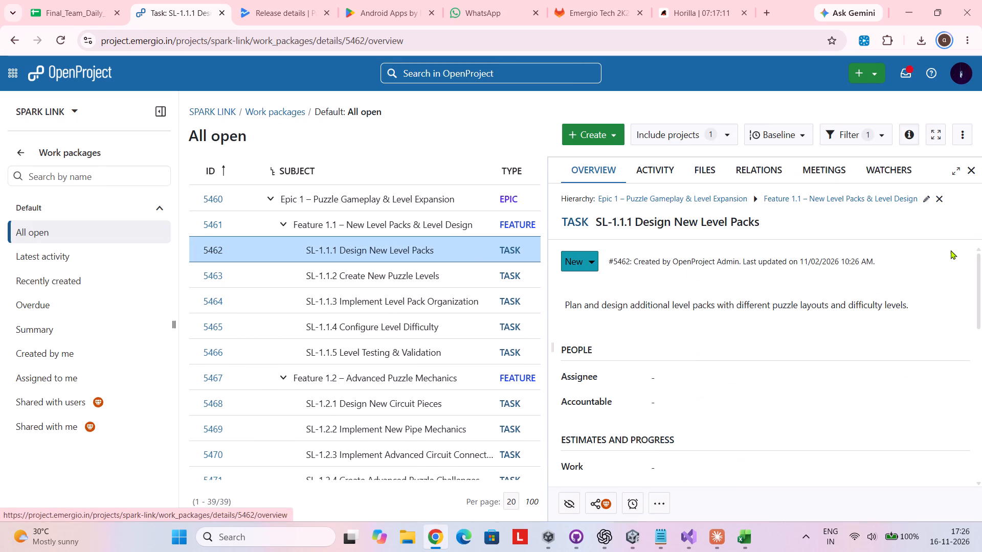
scroll(681, 419, "down", 1)
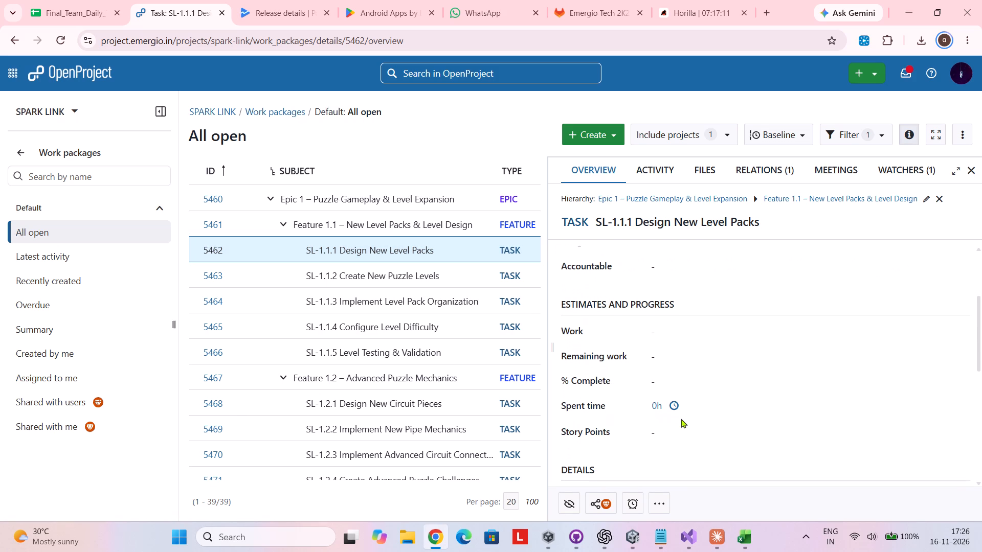
scroll(681, 419, "down", 1)
left_click(664, 398)
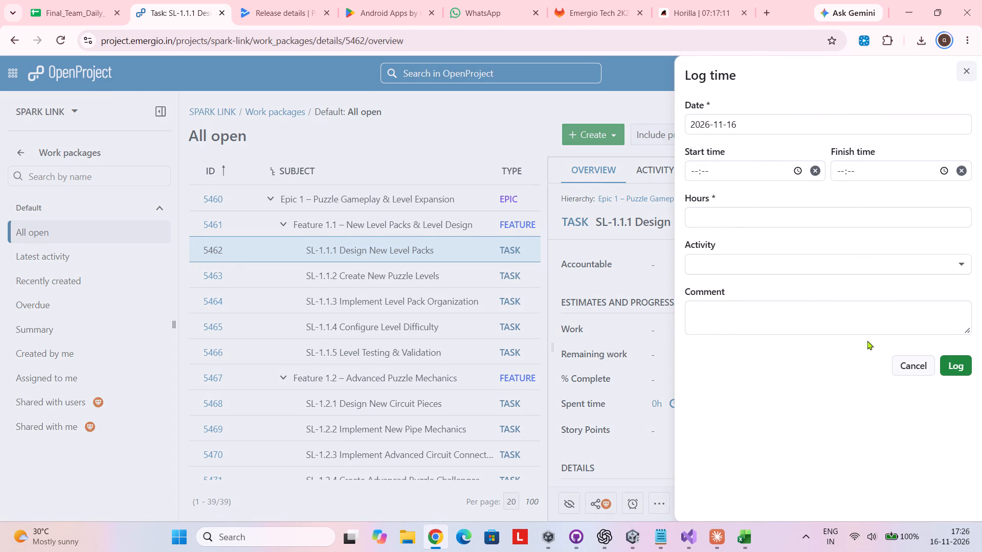
left_click(902, 371)
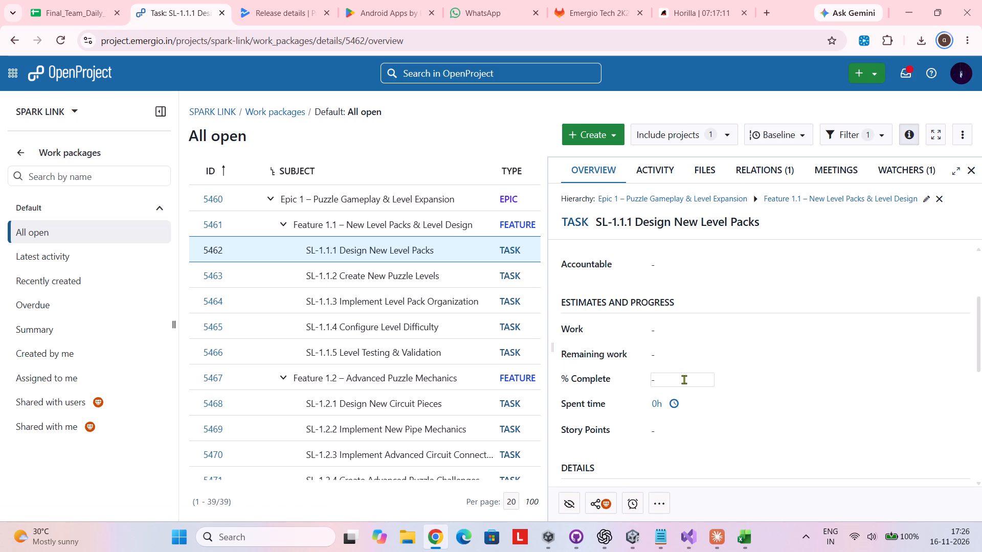
left_click(682, 330)
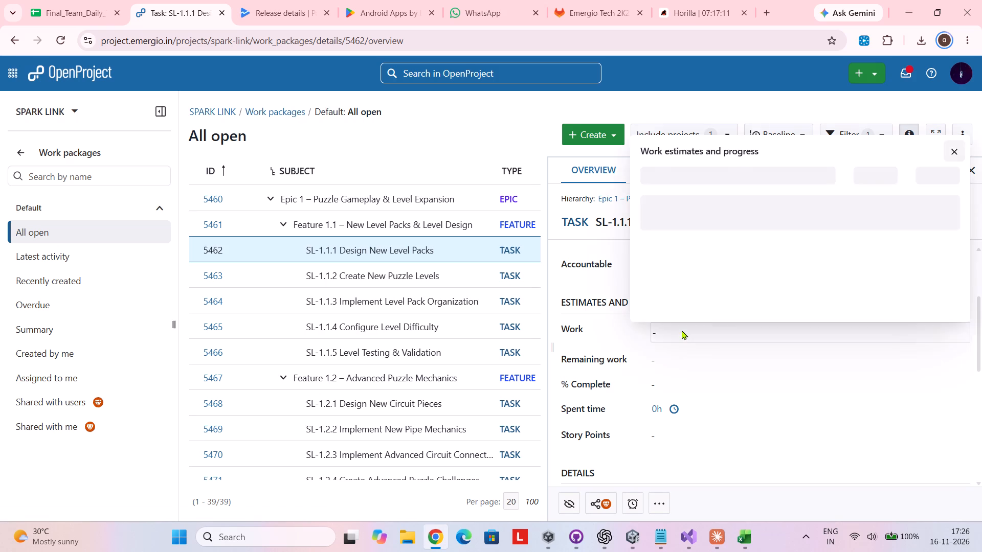
key("1")
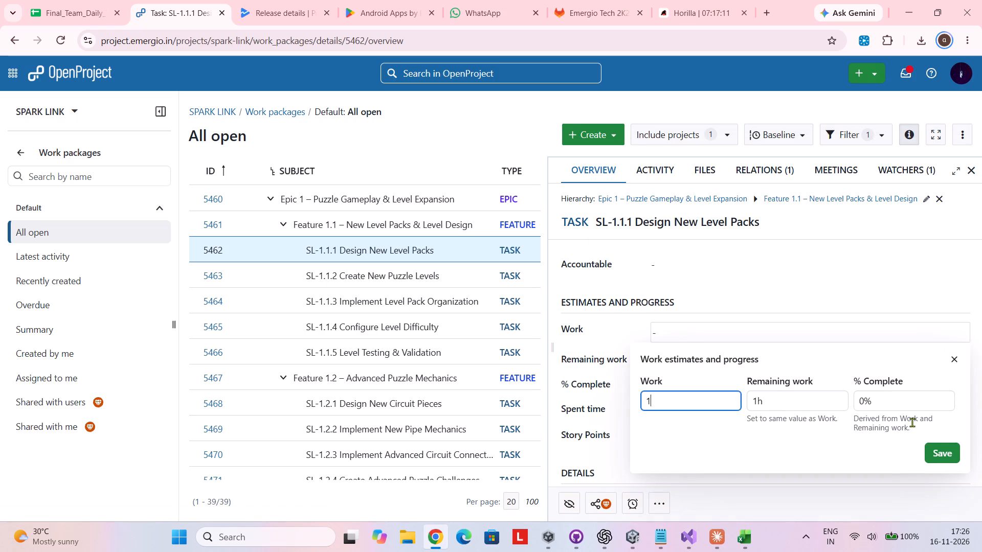
left_click(939, 450)
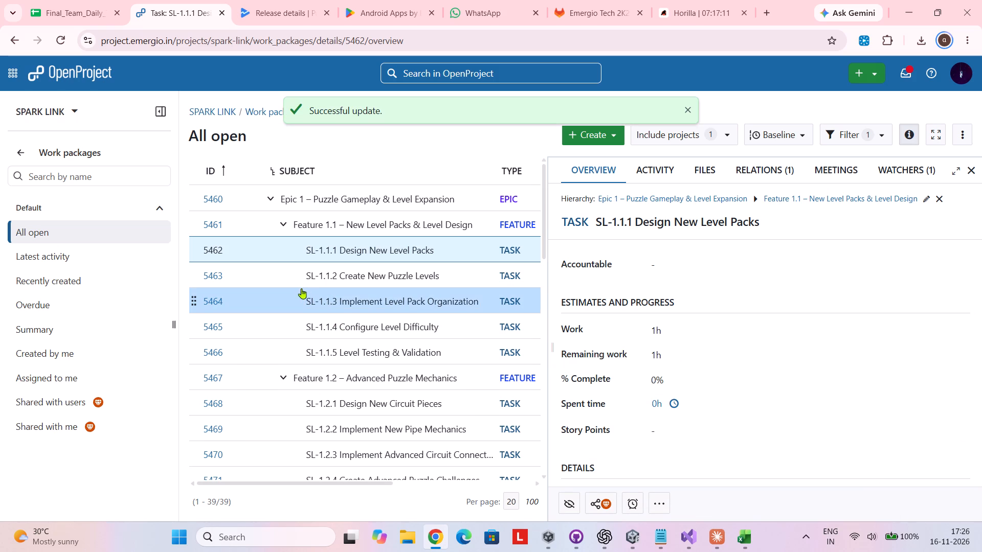
Set the Work estimate of task SL-1.1.2 Create New Puzzle Levels to 2 hours and save it.
left_click(289, 277)
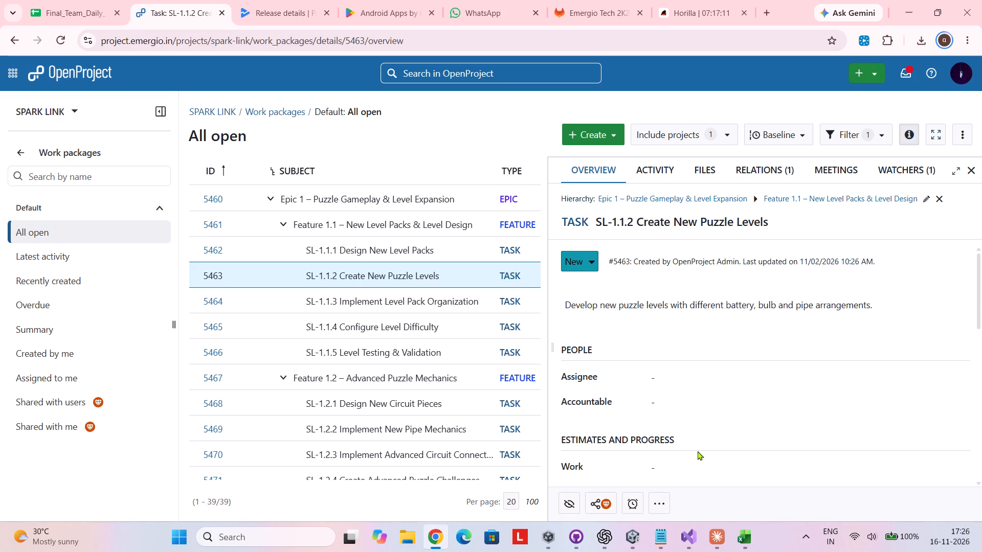
scroll(698, 451, "down", 1)
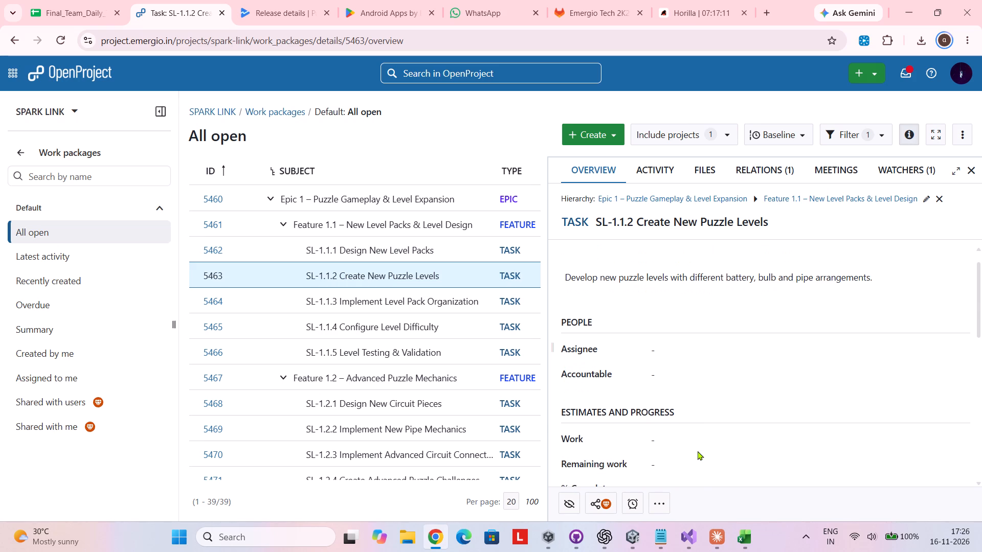
scroll(698, 451, "down", 1)
left_click(660, 441)
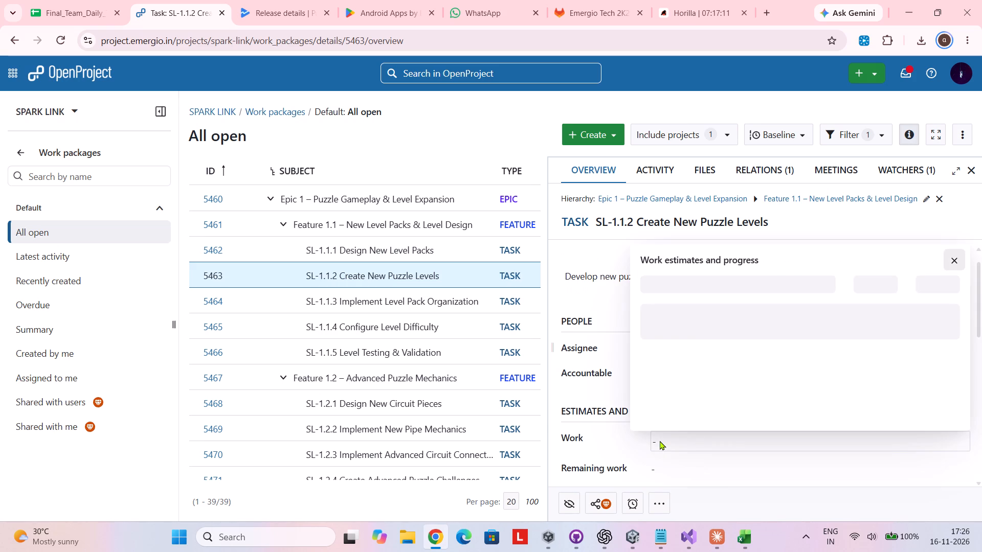
key("2")
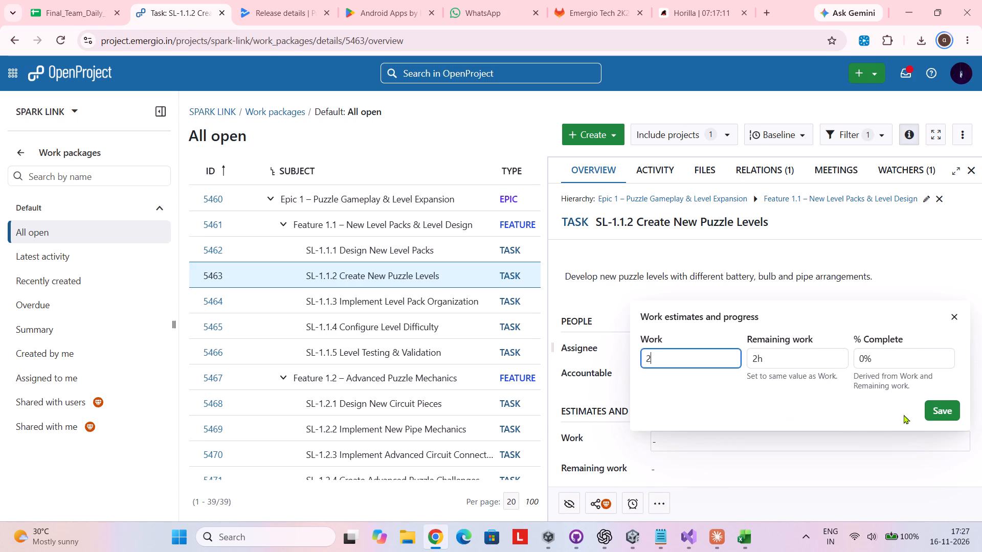
left_click(931, 415)
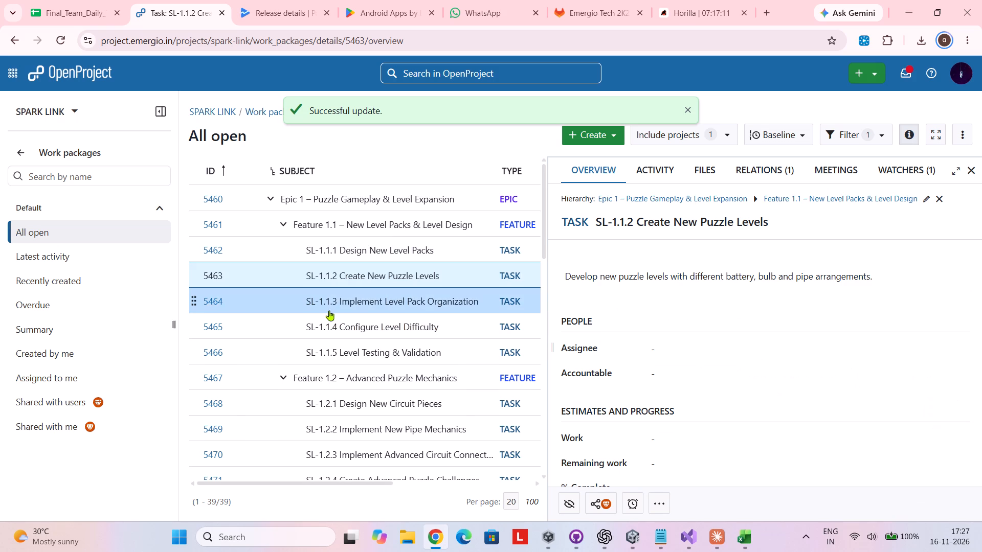
Set the Work estimate of task SL-1.1.3 Implement Level Pack Organization to 2 hours and save it.
left_click(257, 297)
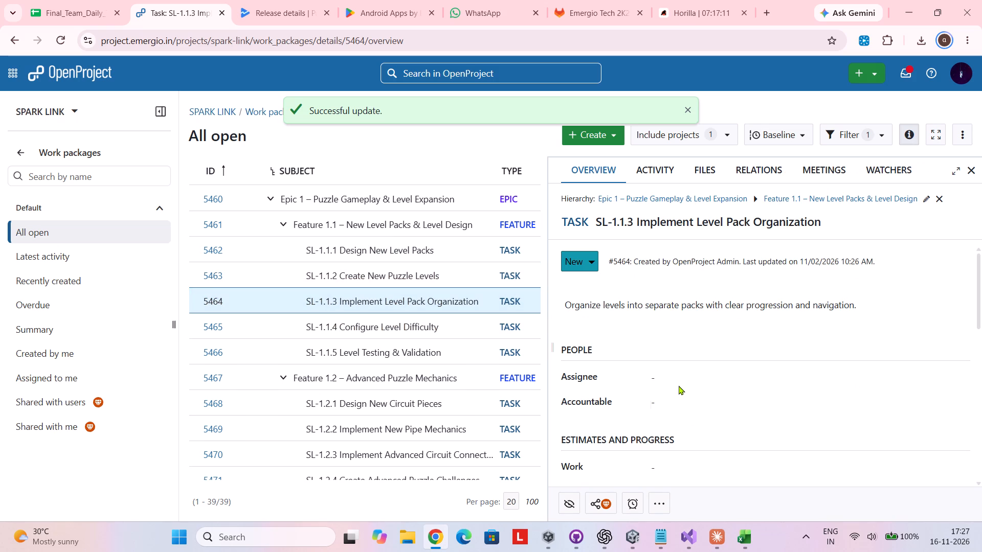
left_click(677, 465)
key("2")
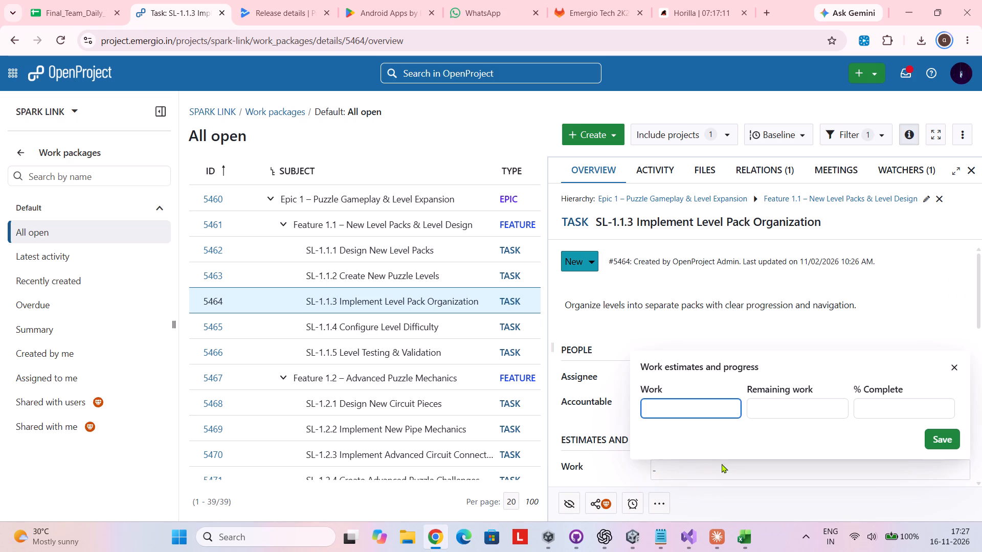
key("2")
left_click(934, 440)
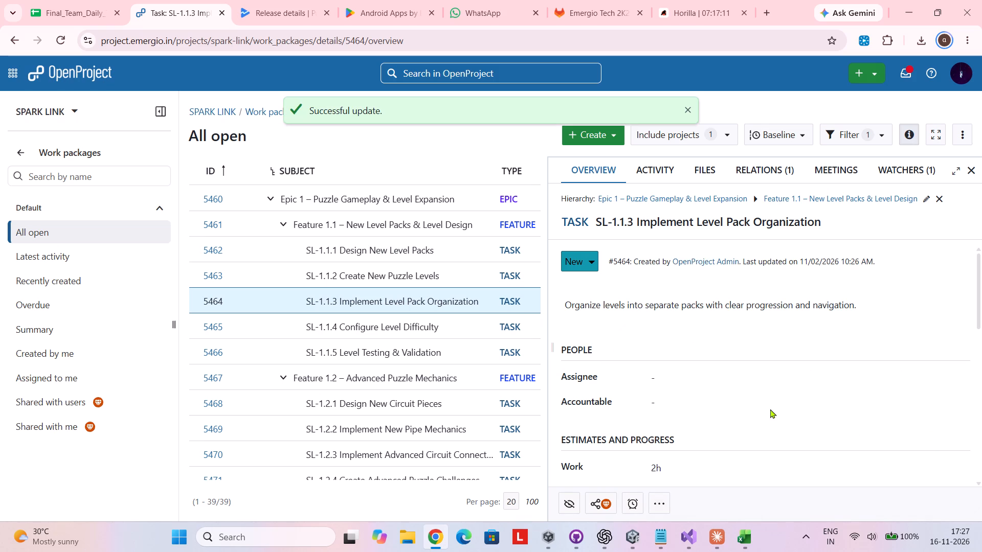
scroll(770, 409, "down", 1)
Set the Work estimate of task SL-1.1.4 Configure Level Difficulty to 2 hours and save it.
left_click(276, 325)
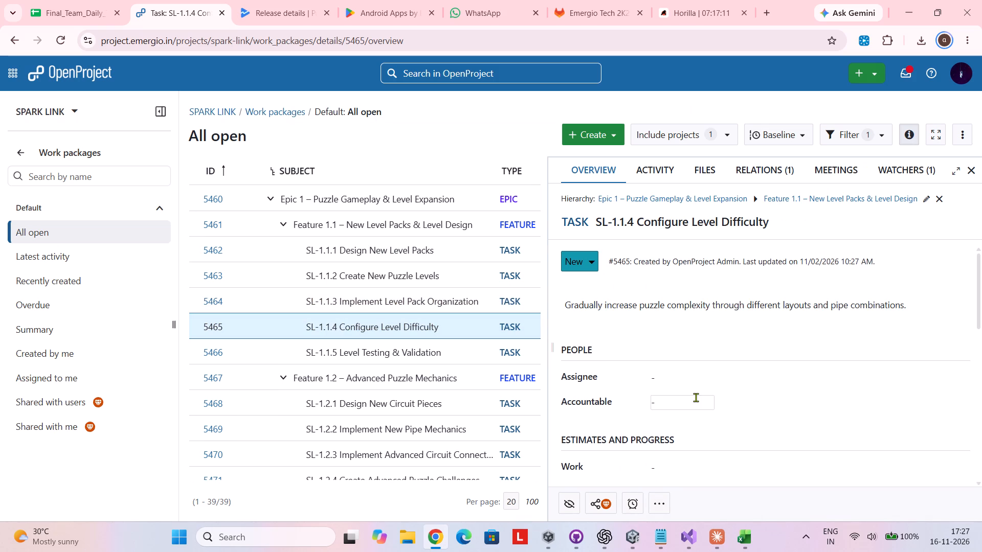
scroll(696, 397, "down", 1)
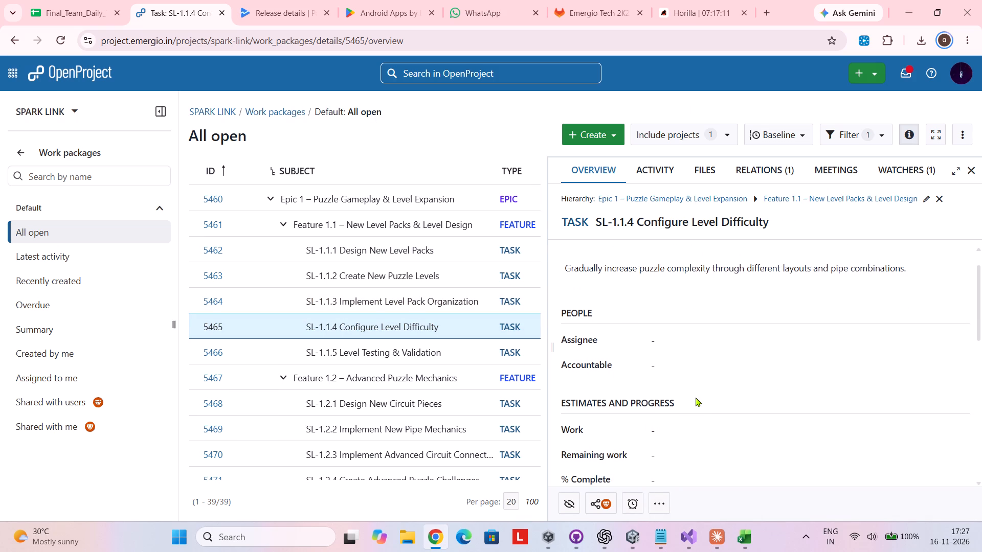
scroll(696, 397, "down", 2)
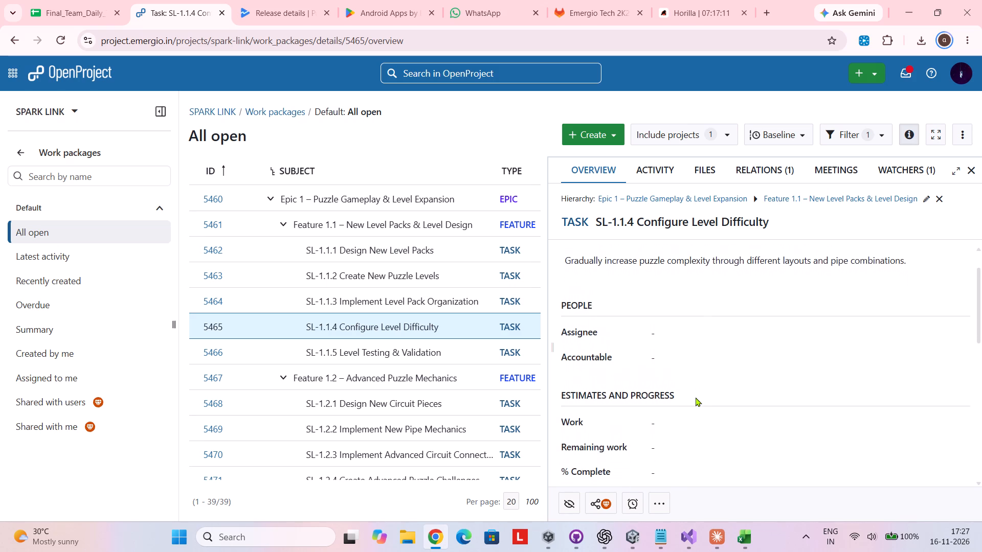
scroll(696, 397, "down", 1)
left_click(678, 412)
key("2")
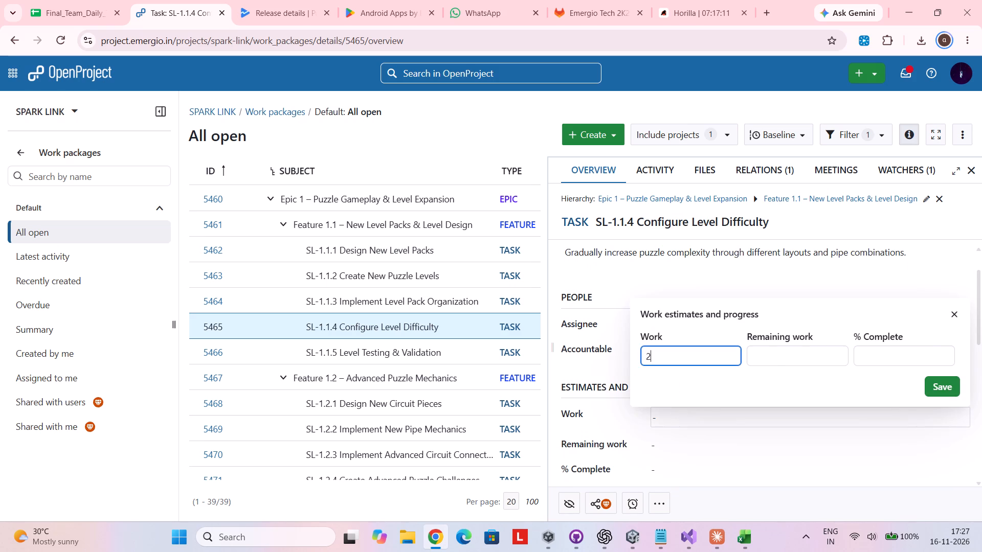
left_click(934, 381)
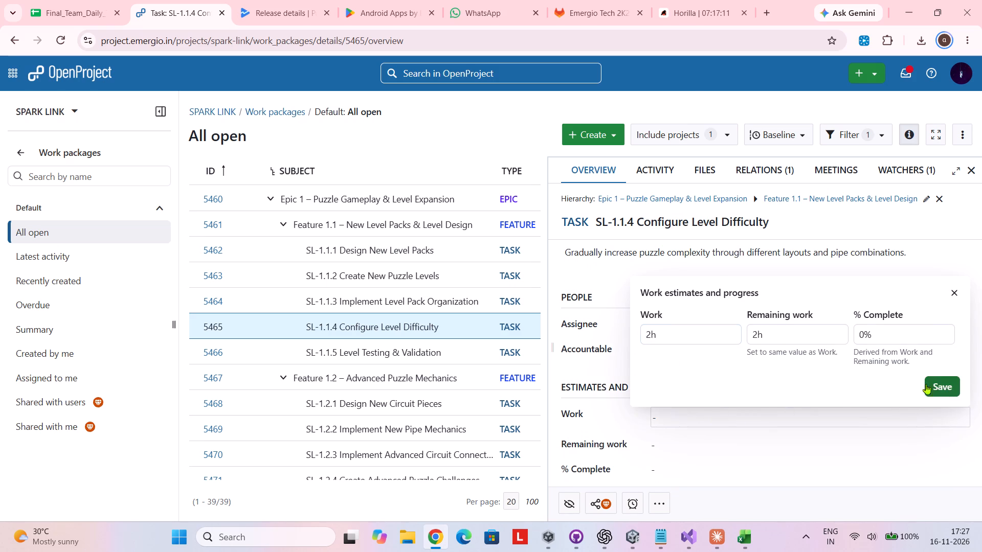
Set the Work estimate of task SL-1.1.5 Level Testing & Validation to 2 hours and save it.
left_click(279, 343)
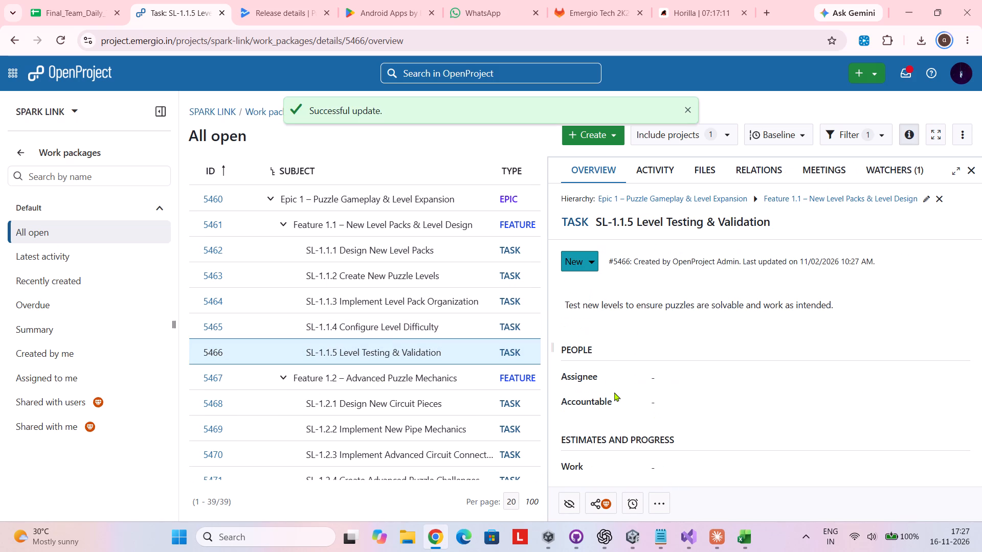
left_click(688, 463)
key("2")
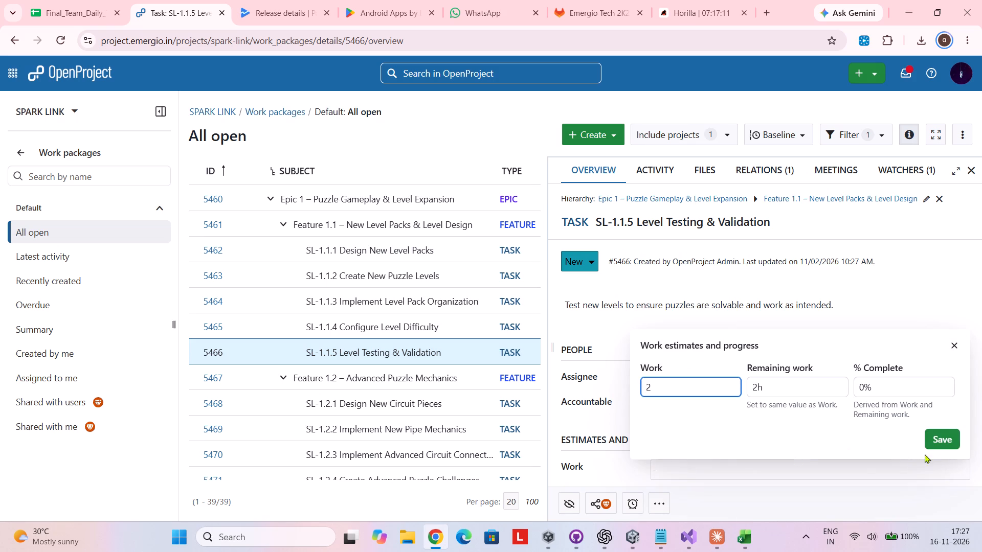
left_click(944, 444)
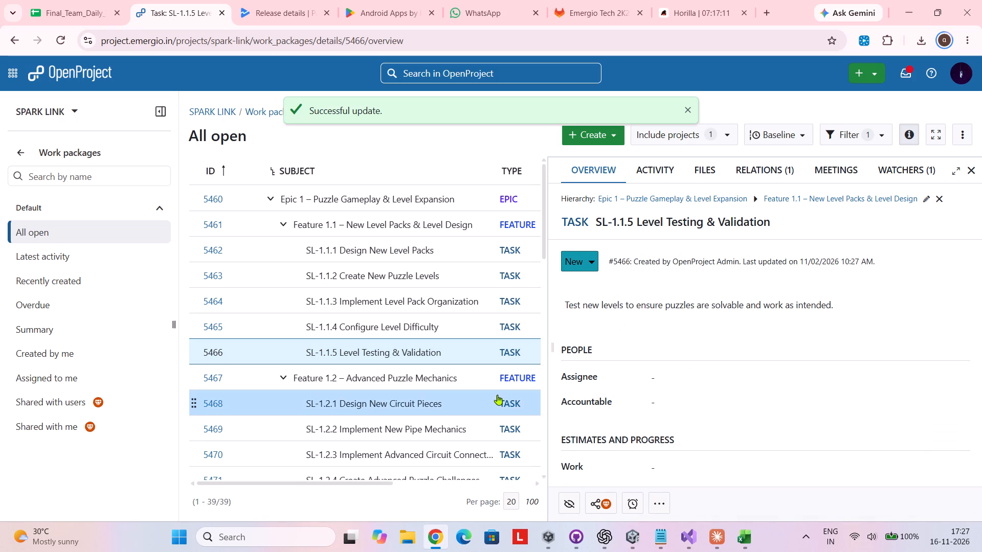
Examine the estimates and progress of Feature 1.1 – New Level Packs & Level Design.
scroll(298, 390, "down", 2)
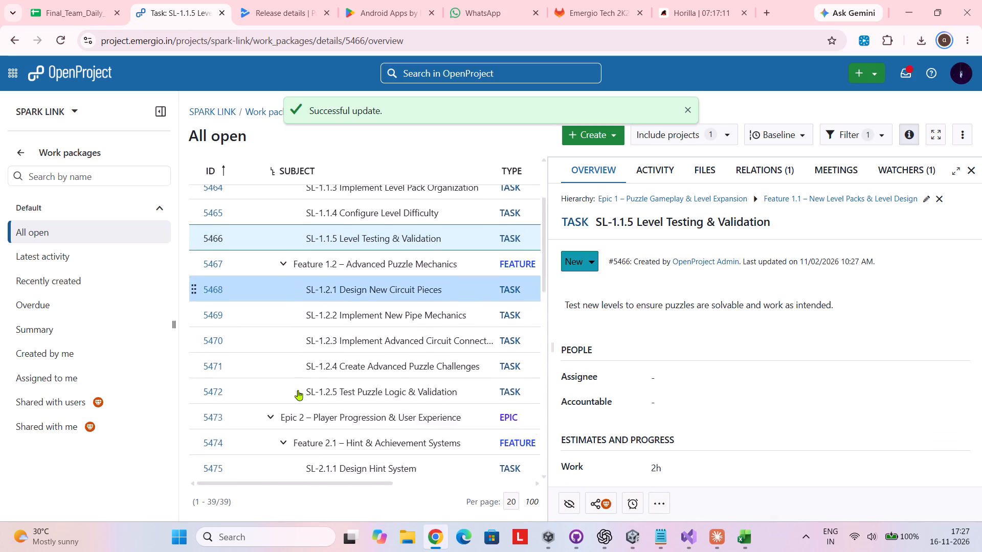
scroll(298, 390, "down", 1)
scroll(277, 254, "up", 1)
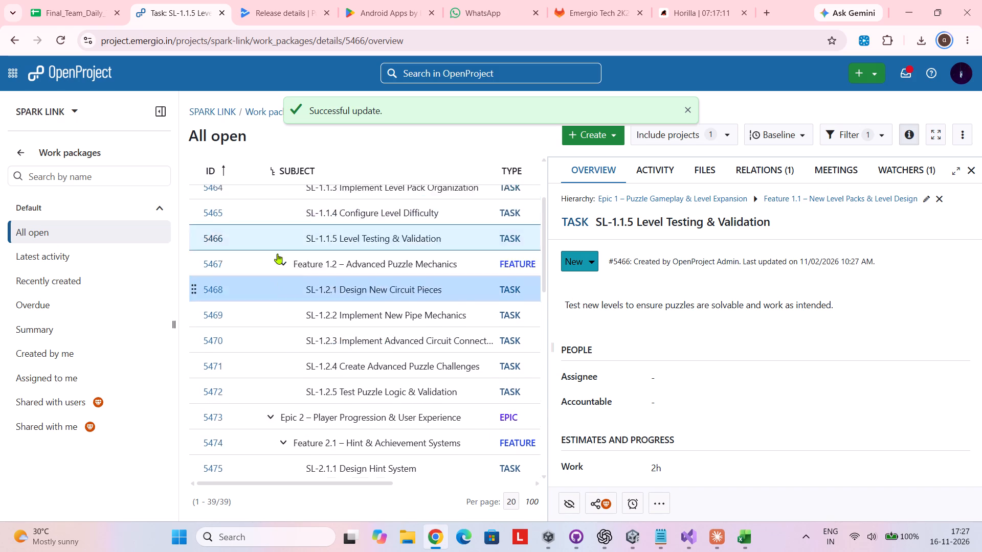
scroll(277, 254, "up", 3)
left_click(265, 232)
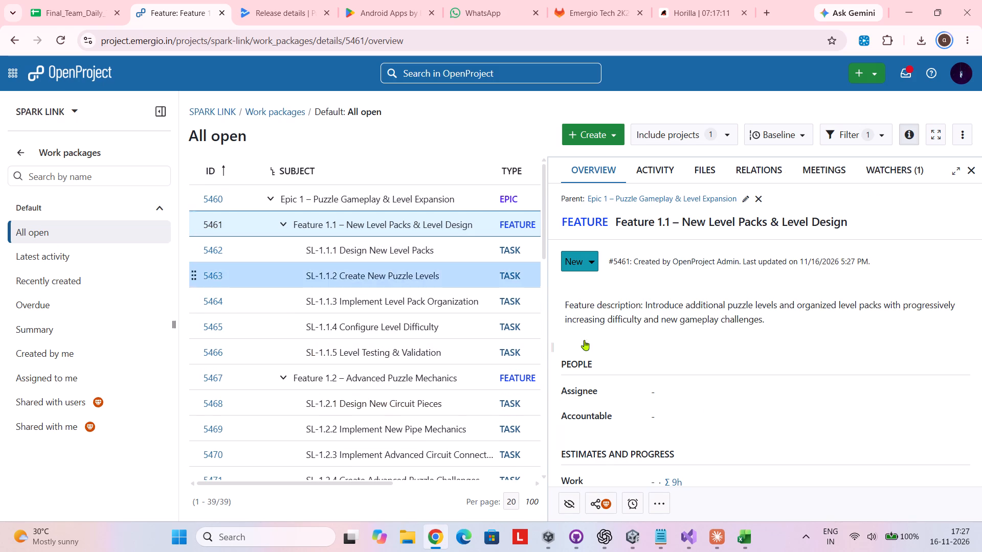
scroll(698, 411, "down", 1)
scroll(285, 361, "down", 1)
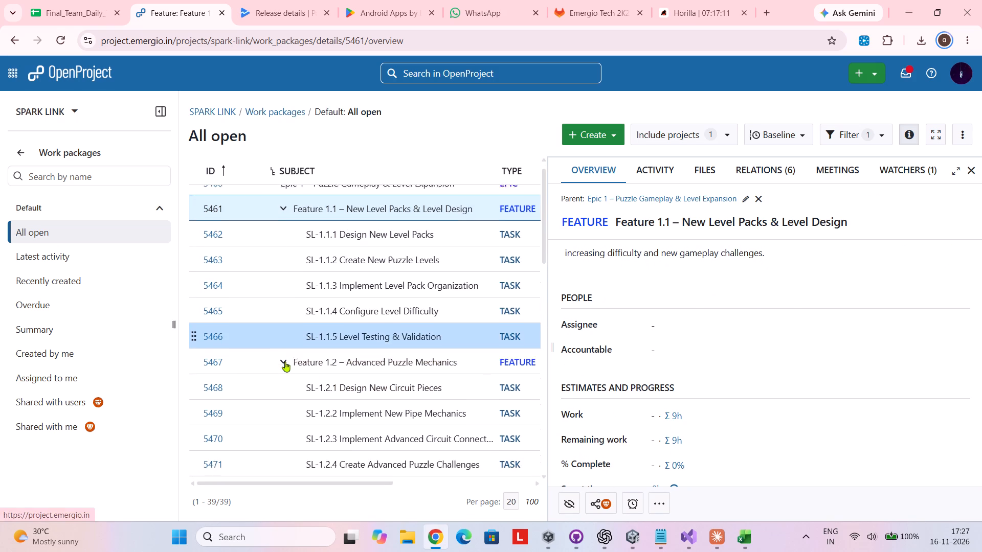
Set the Work estimate of task SL-1.2.1 Design New Circuit Pieces to 1 hour and save it.
scroll(285, 361, "down", 3)
left_click(279, 260)
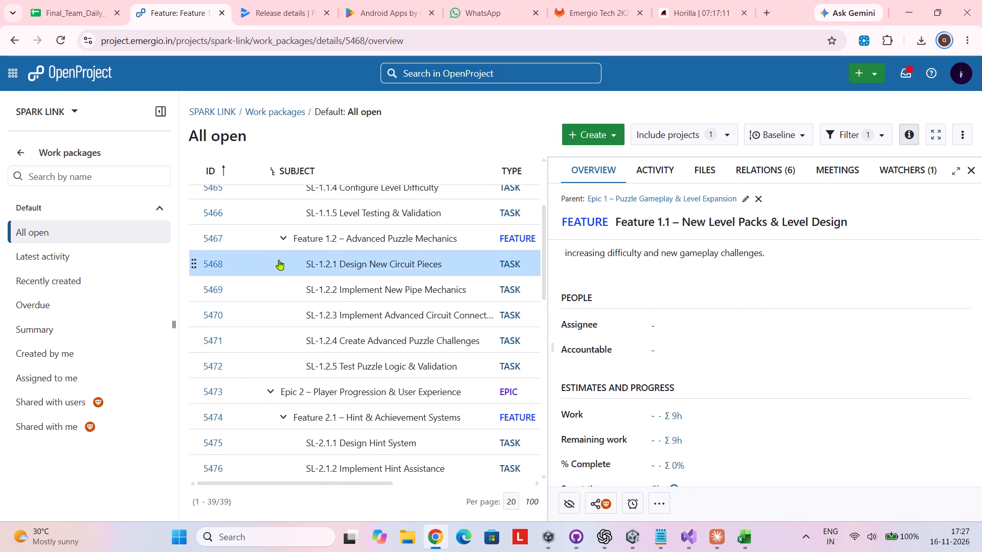
scroll(627, 374, "down", 1)
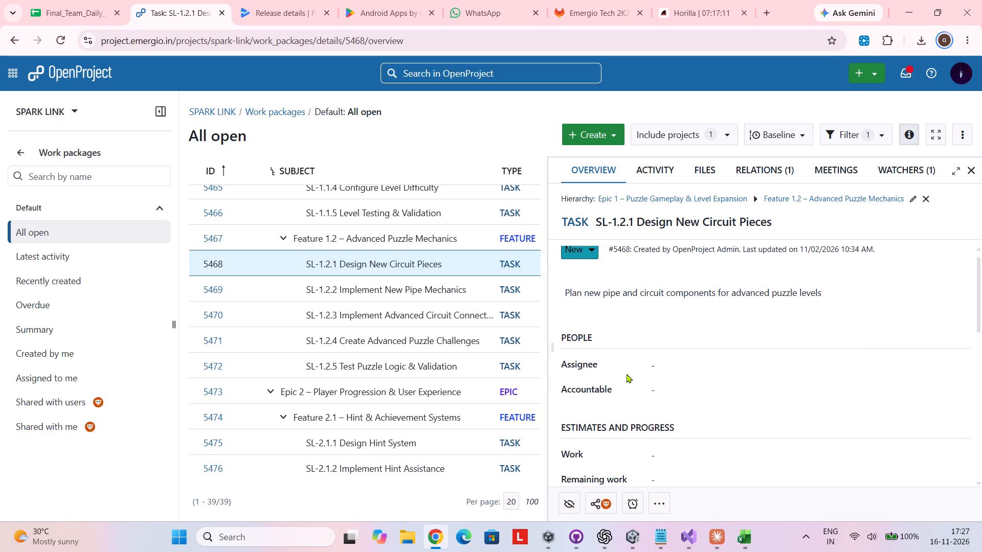
scroll(627, 374, "down", 2)
left_click(671, 413)
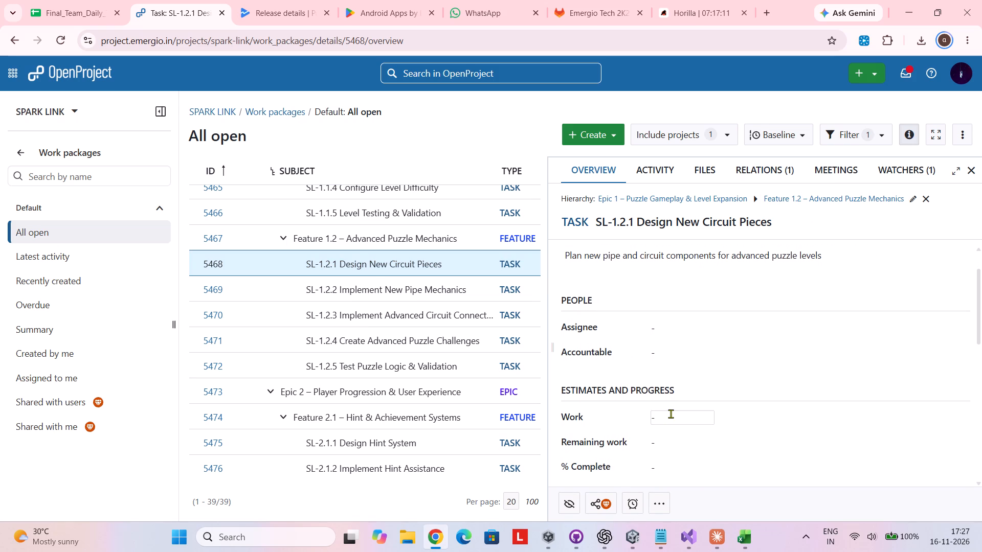
key("2")
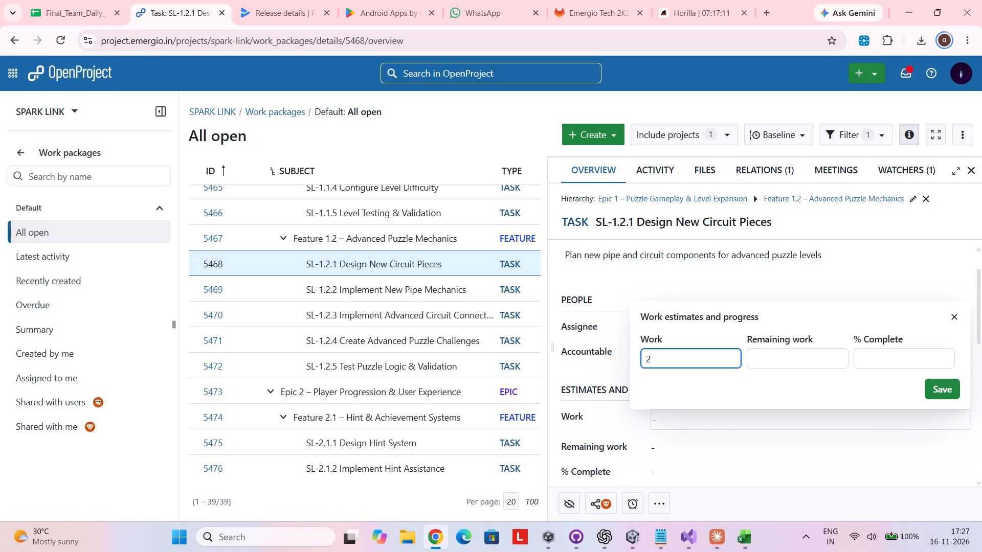
key("BackSpace")
key("1")
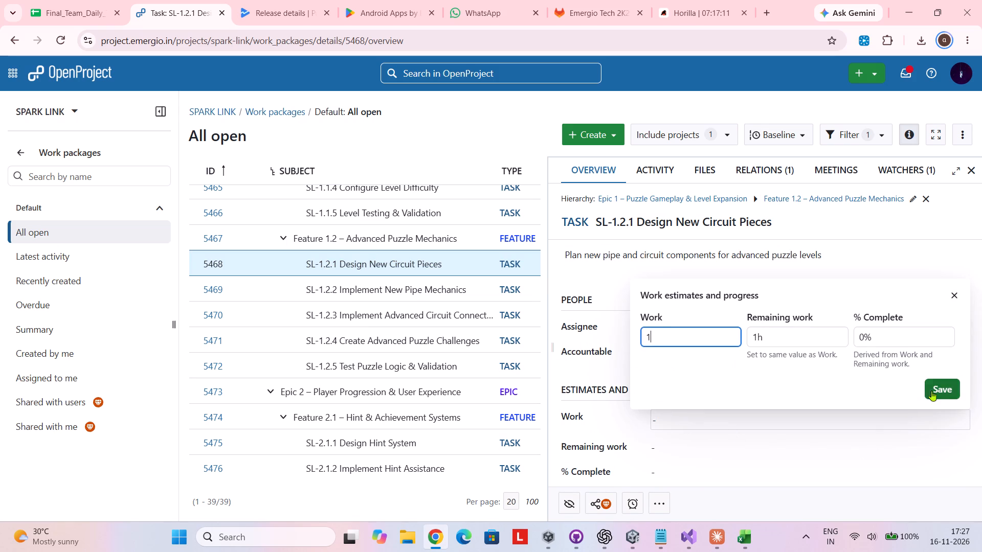
left_click(932, 390)
Set the Work estimate of task SL-1.2.2 Implement New Pipe Mechanics to 2 hours and save it.
left_click(276, 289)
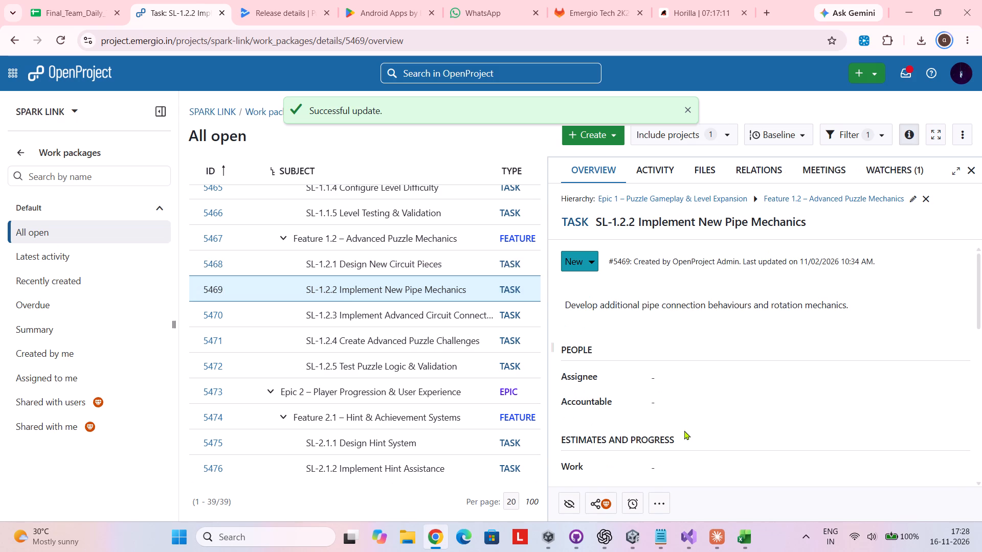
left_click(691, 474)
key("2")
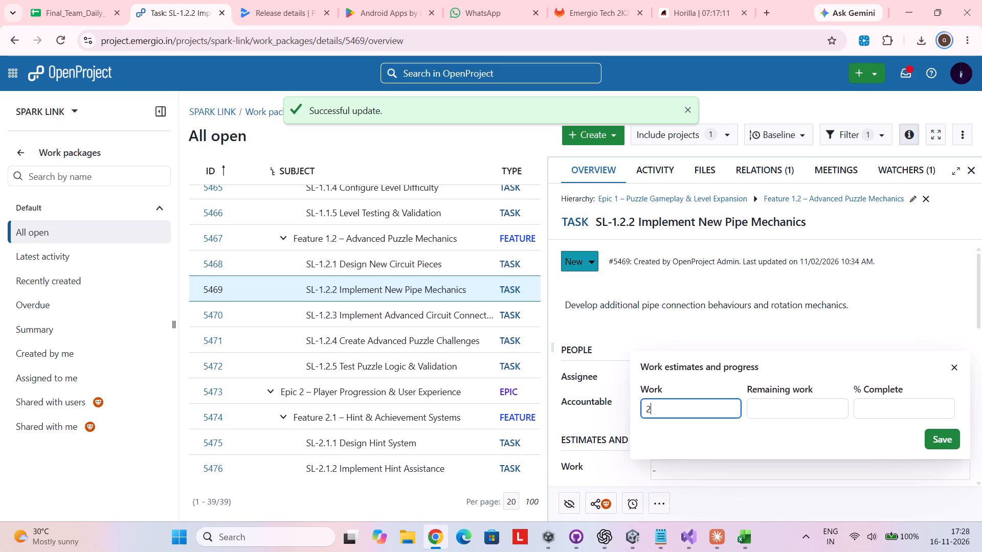
left_click(935, 433)
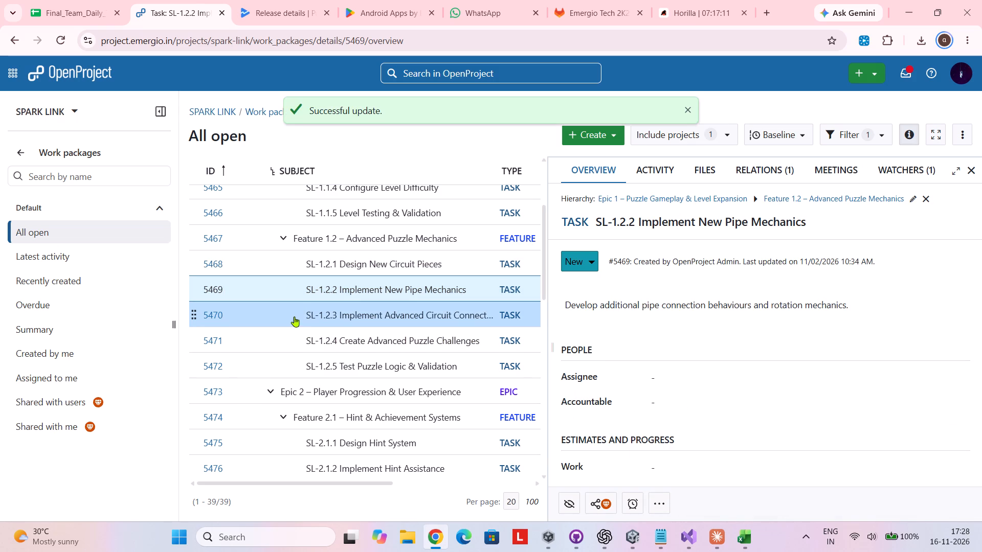
Set the Work estimate of task SL-1.2.3 Implement Advanced Circuit Connections to 2 hours and save it.
left_click(294, 316)
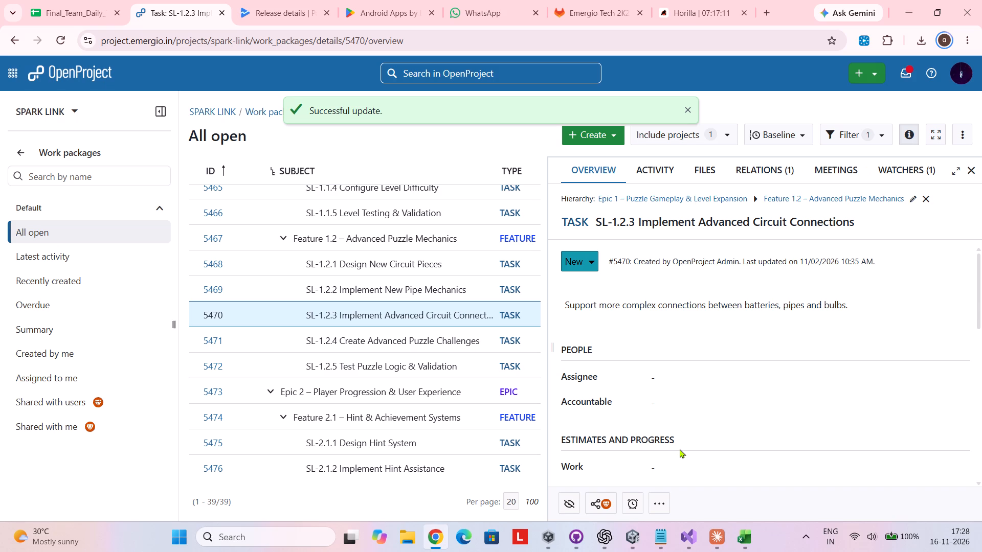
left_click(677, 463)
key("2")
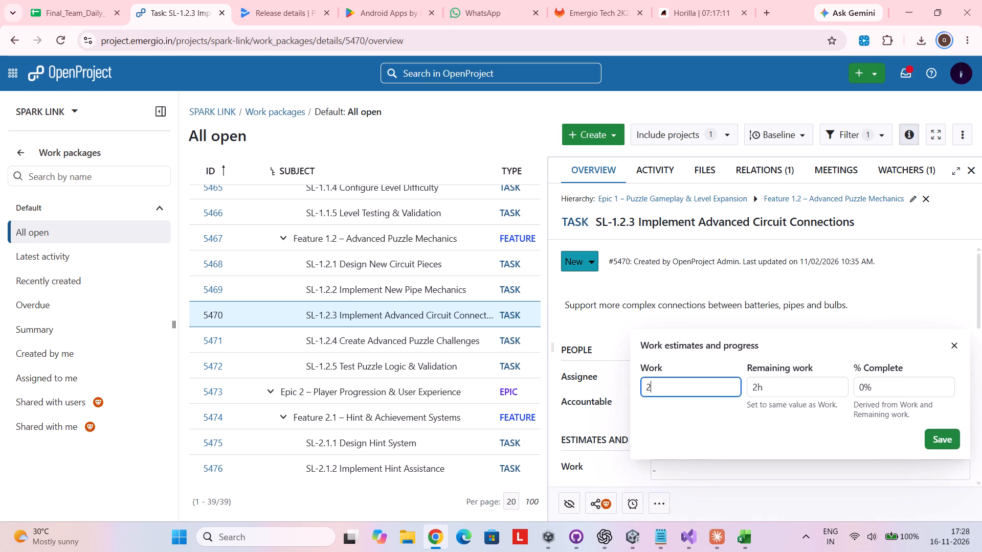
left_click(939, 438)
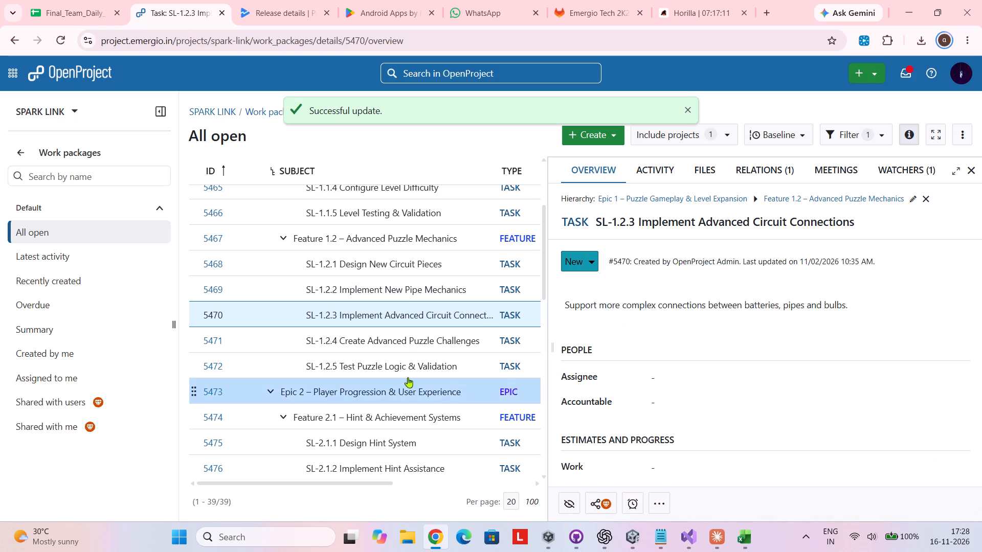
Set the Work estimate of task SL-1.2.4 Create Advanced Puzzle Challenges to 2 hours and save it.
left_click(281, 349)
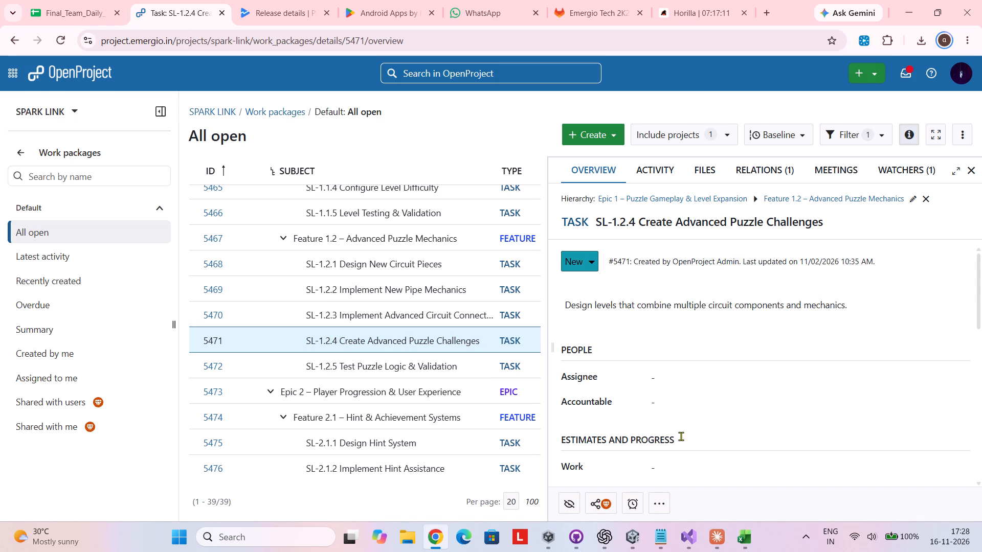
scroll(749, 410, "down", 1)
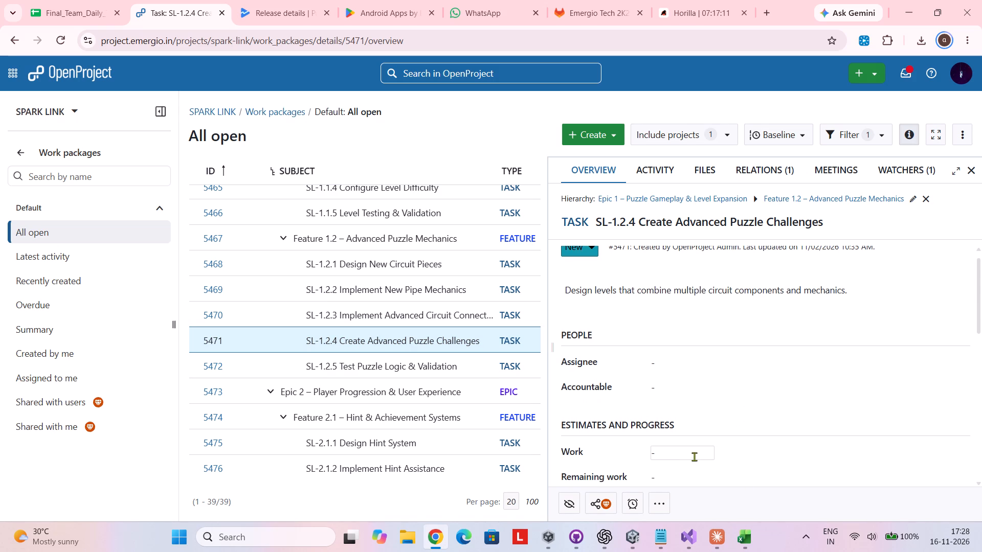
left_click(692, 455)
key("2")
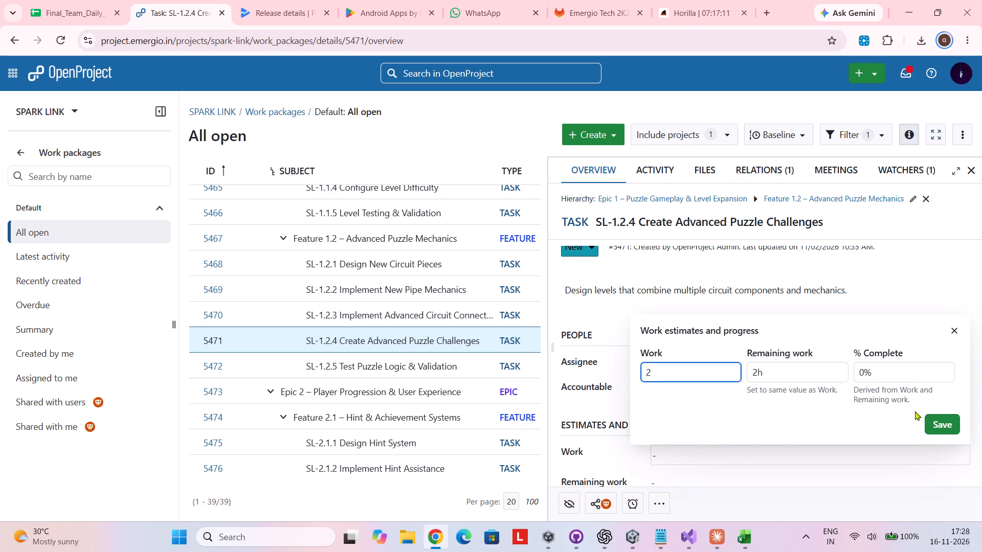
left_click(929, 419)
Set the Work estimate of task SL-1.2.5 Test Puzzle Logic & Validation to 2 hours and save it.
left_click(267, 364)
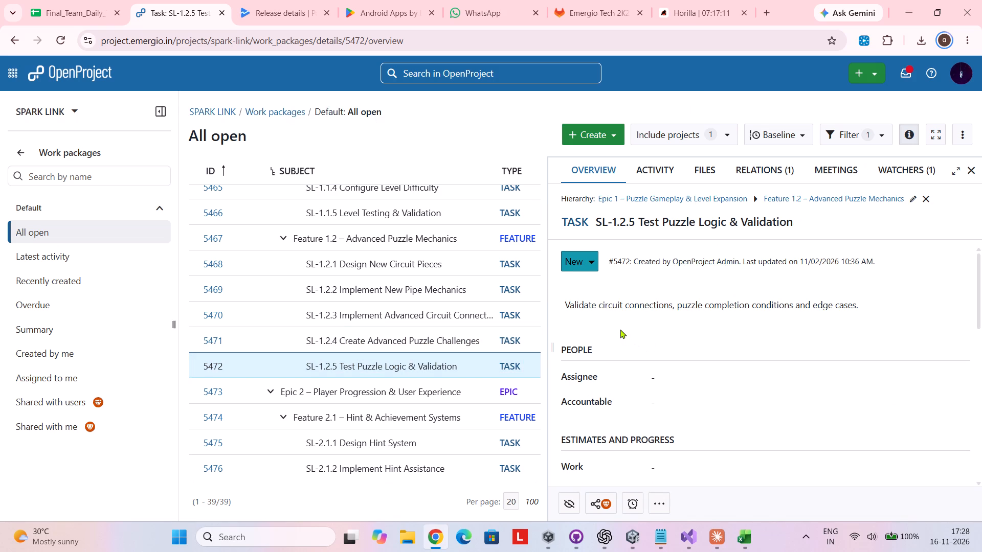
left_click(688, 463)
key("2")
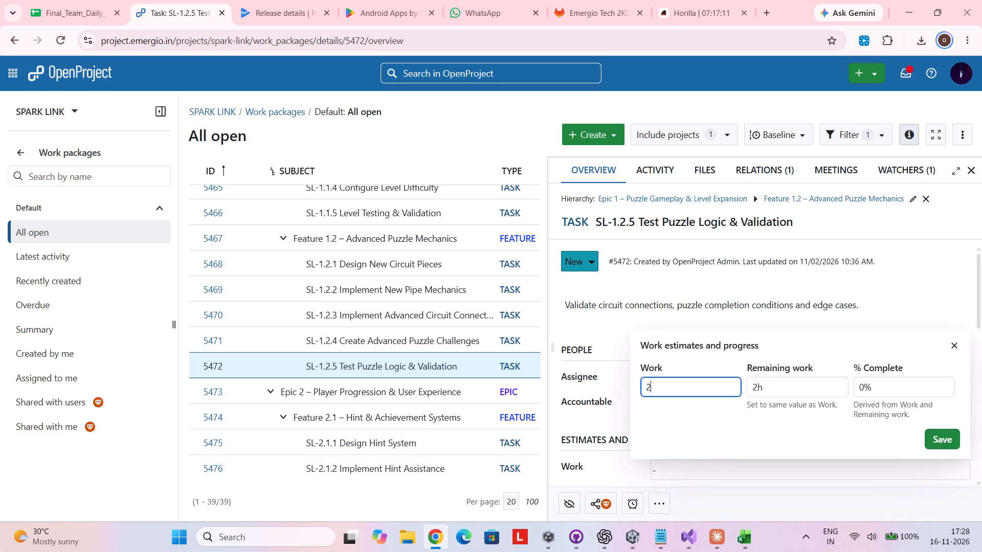
left_click(946, 437)
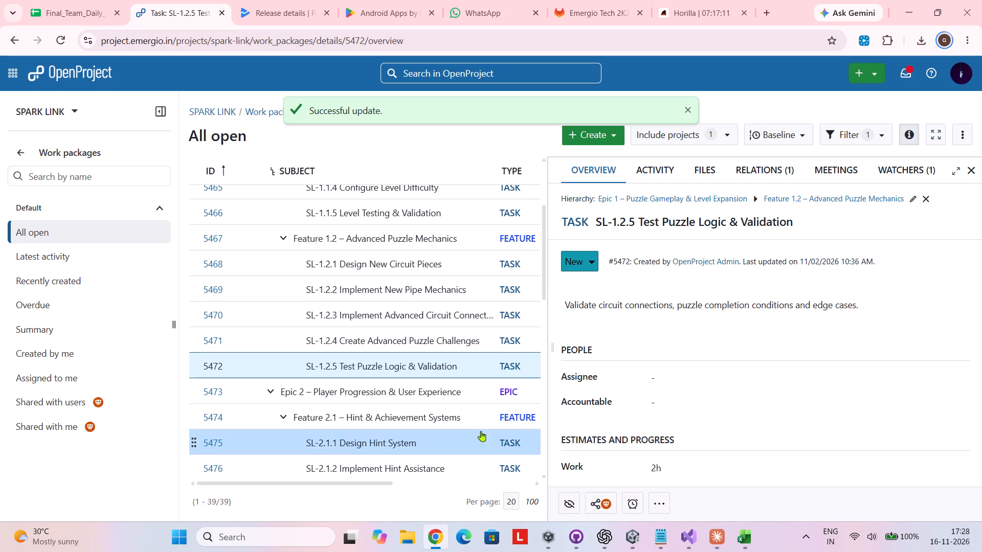
Set the Work estimate of task SL-2.1.1 Design Hint System under Feature 2.1 to 1 hour and save it.
scroll(299, 429, "down", 2)
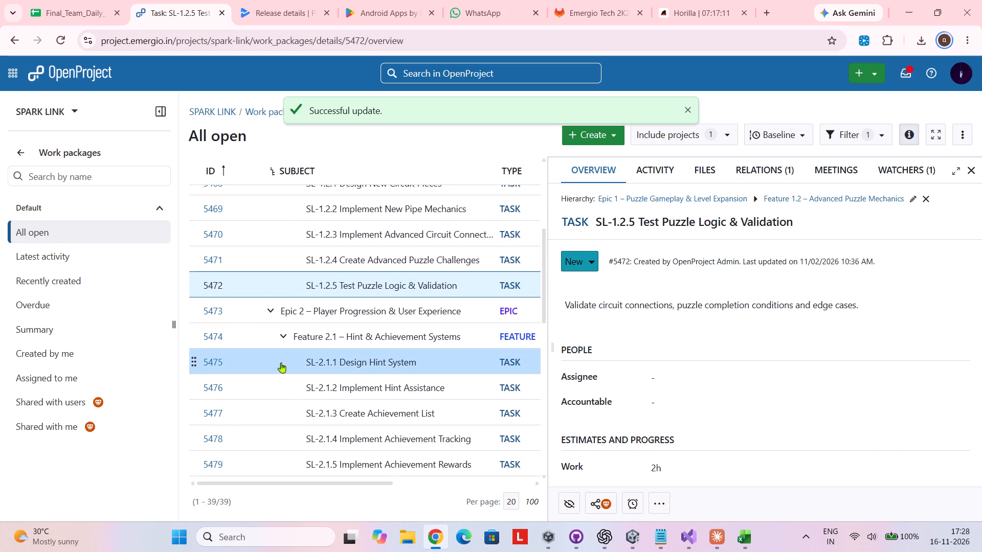
left_click(281, 362)
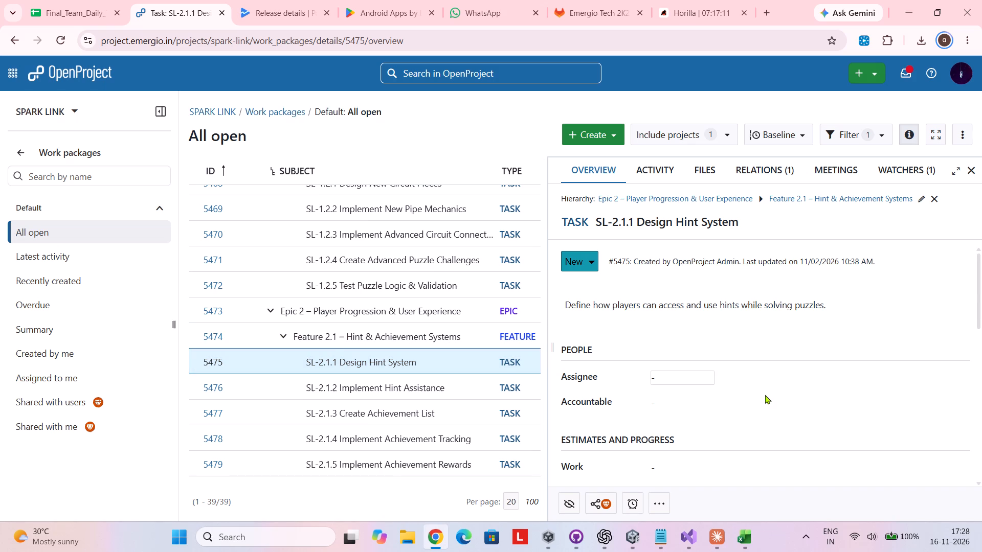
scroll(765, 395, "down", 1)
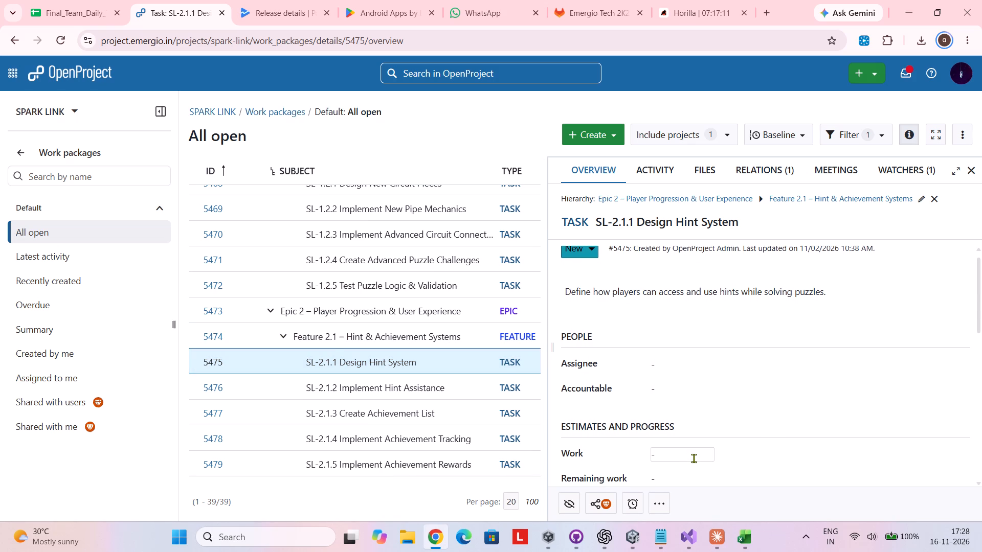
left_click(694, 458)
key("1")
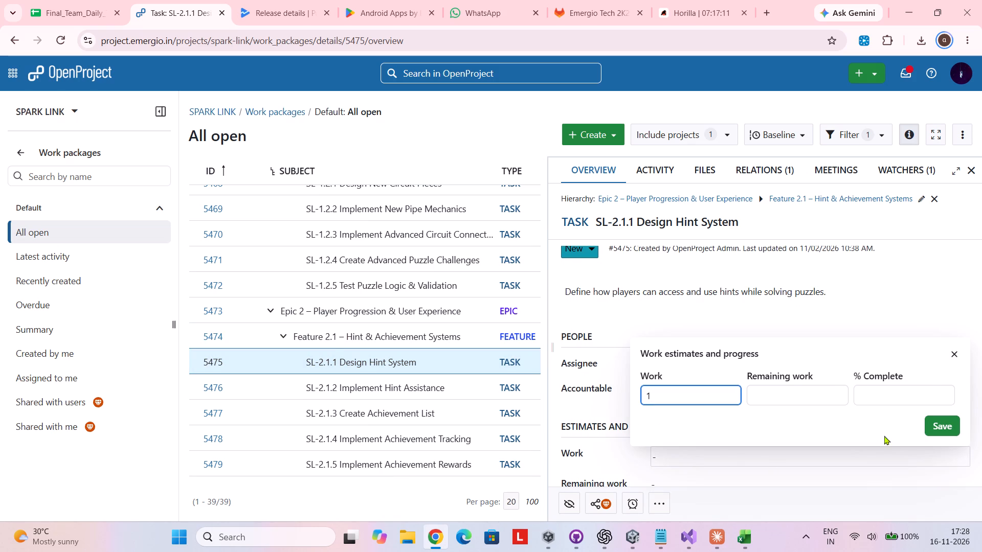
left_click(931, 422)
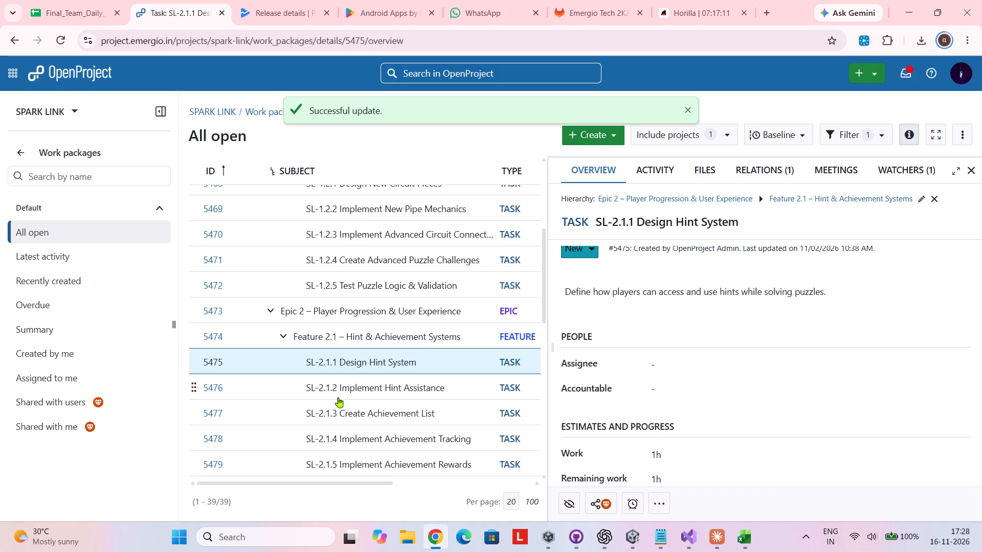
Set the Work estimate of task SL-2.1.2 Implement Hint Assistance to 2 hours and save it.
left_click(272, 381)
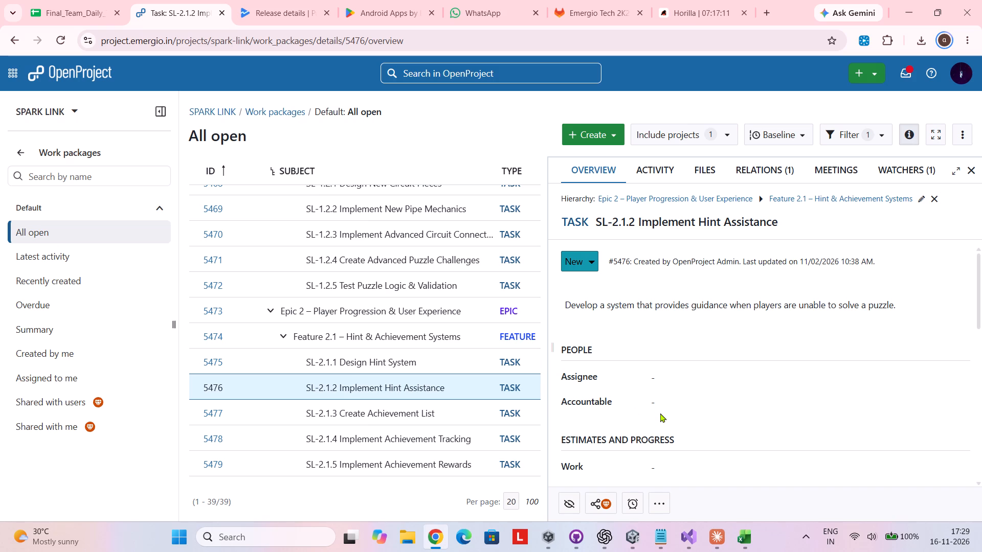
left_click(683, 470)
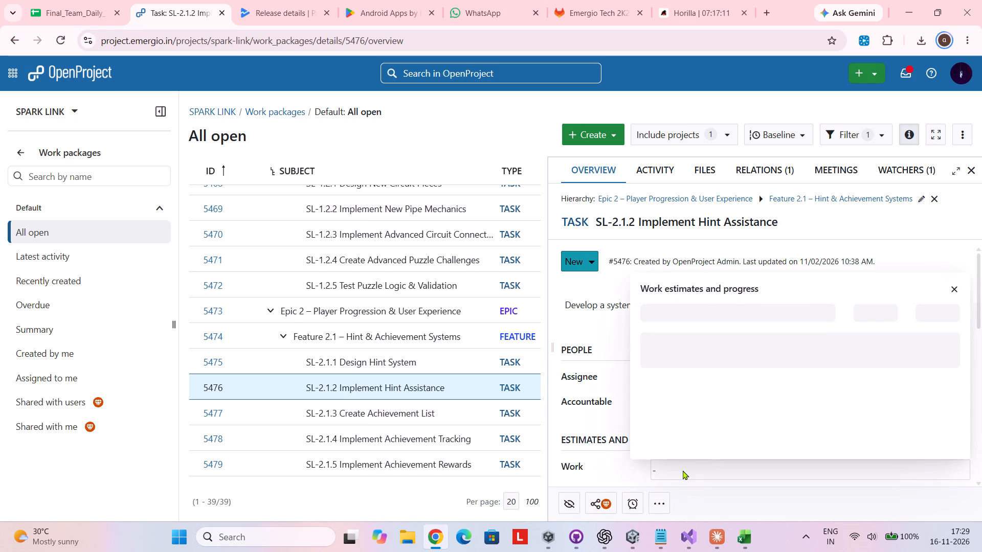
key("2")
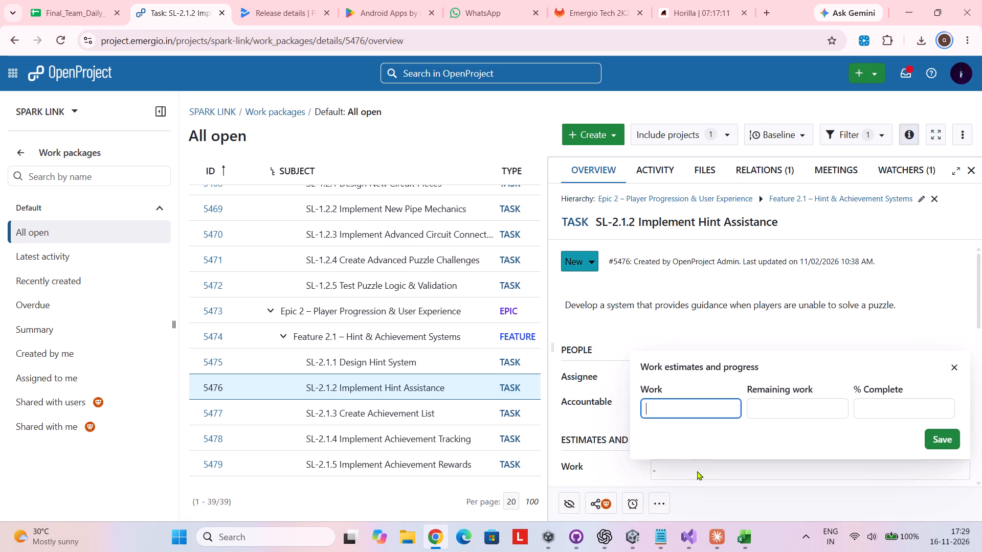
key("2")
left_click(956, 436)
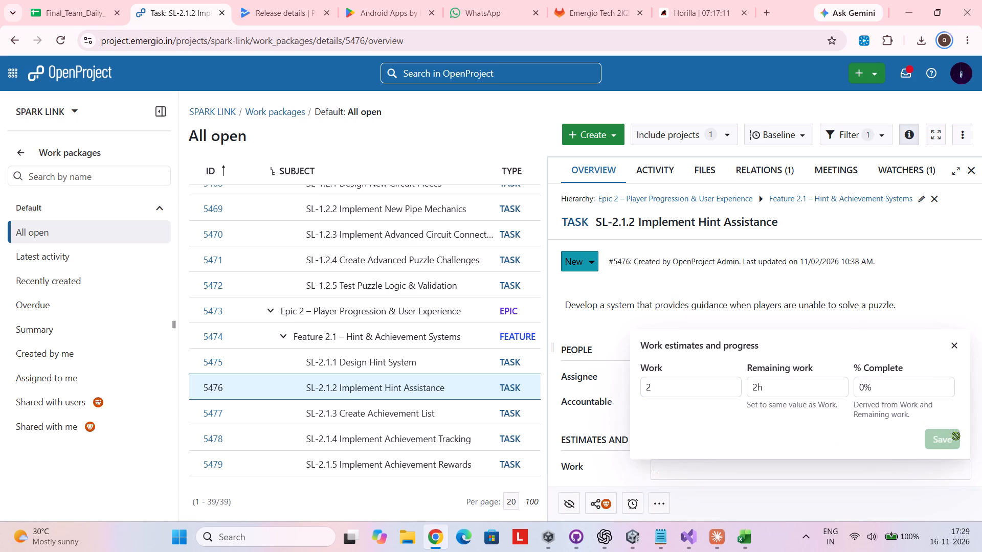
Set the Work estimate of task SL-2.1.3 Create Achievement List to 2 hours and save it.
left_click(294, 413)
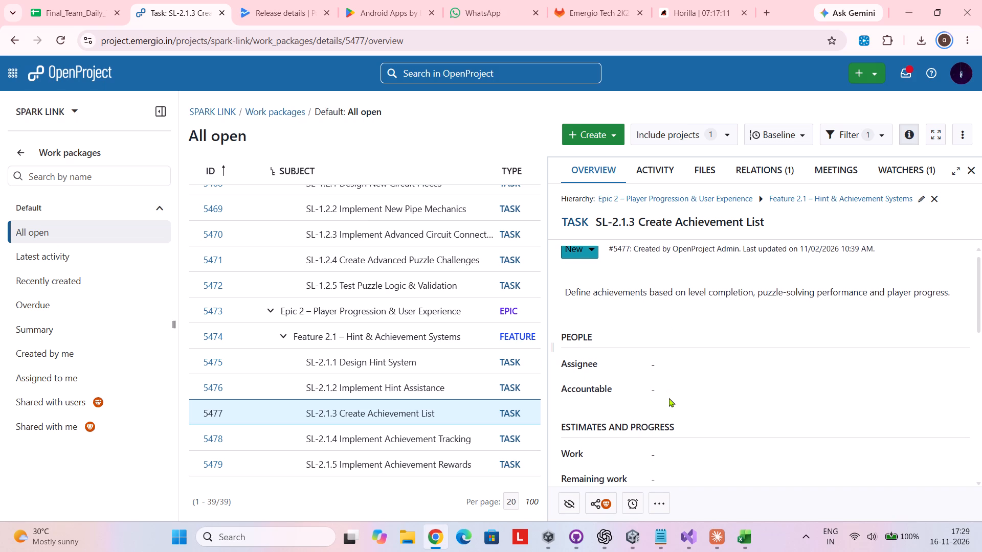
scroll(669, 398, "down", 1)
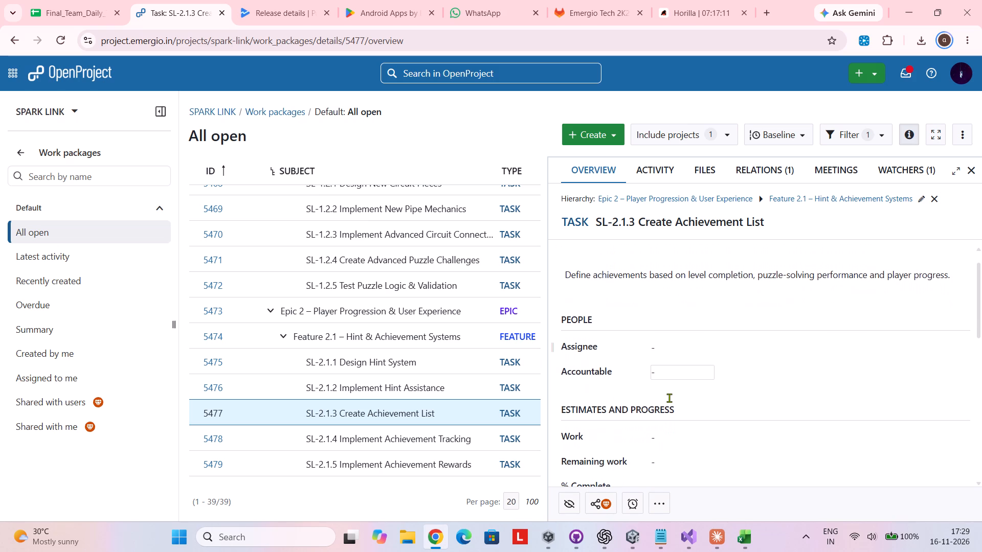
scroll(669, 398, "down", 1)
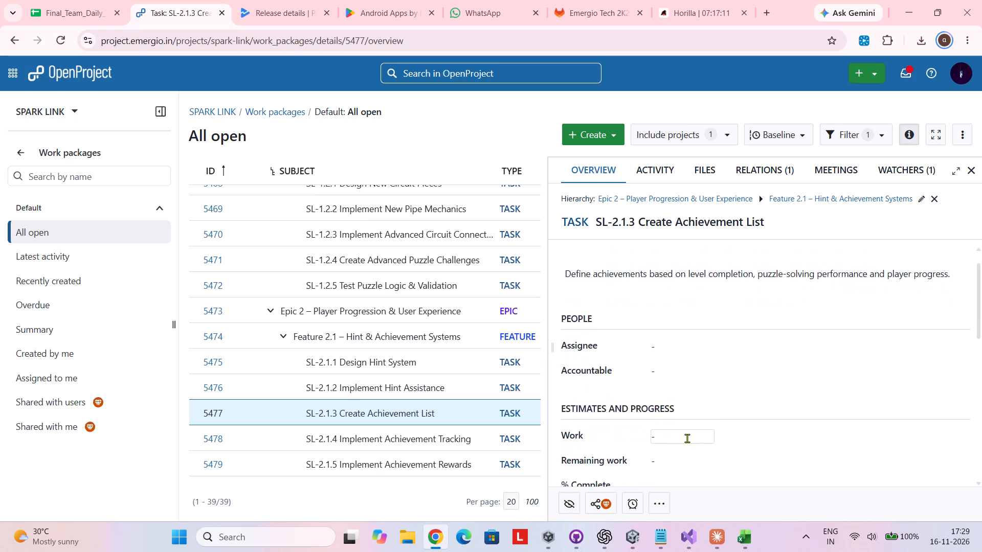
left_click(687, 436)
key("2")
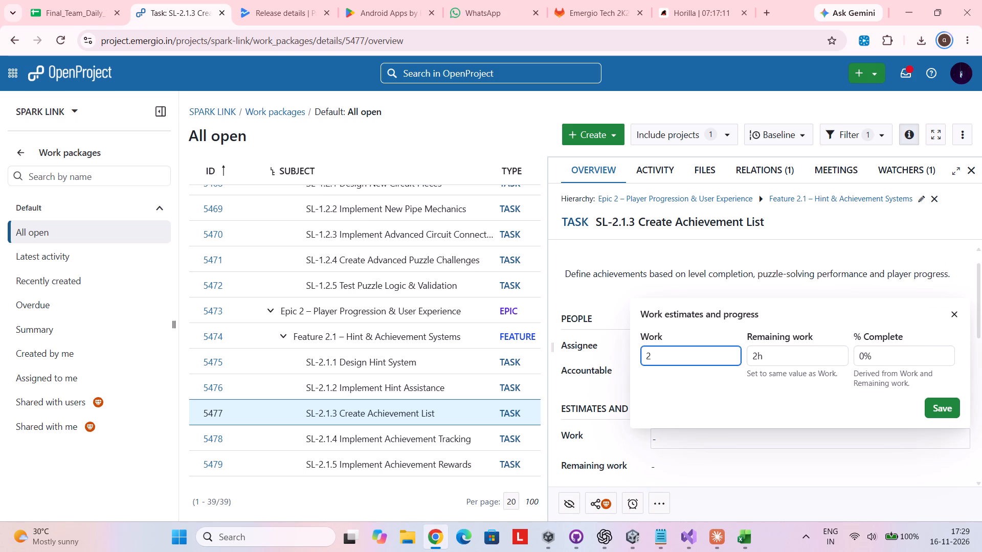
left_click(939, 406)
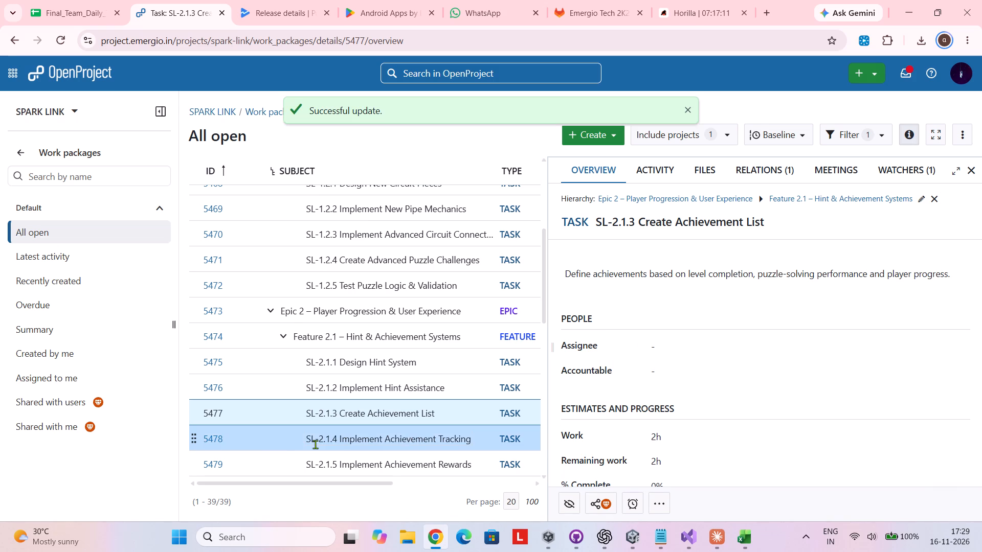
Set the Work estimate of task SL-2.1.4 Implement Achievement Tracking to 2 hours and save it.
left_click(278, 440)
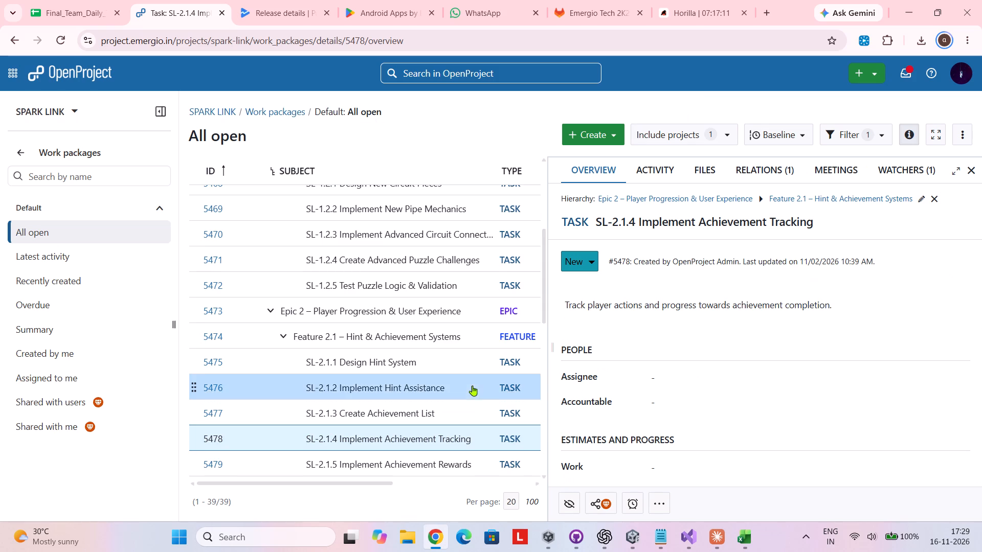
scroll(472, 385, "down", 4)
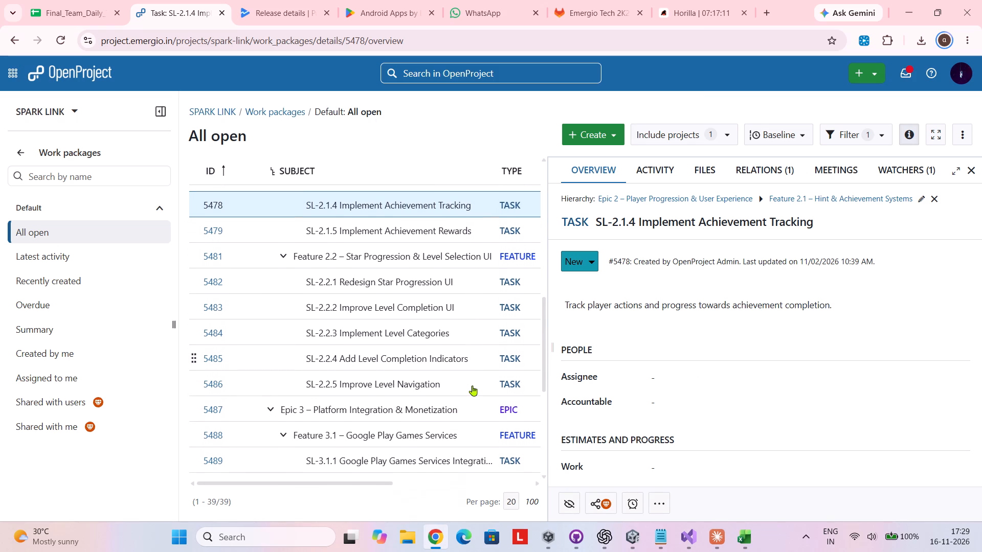
scroll(472, 385, "down", 1)
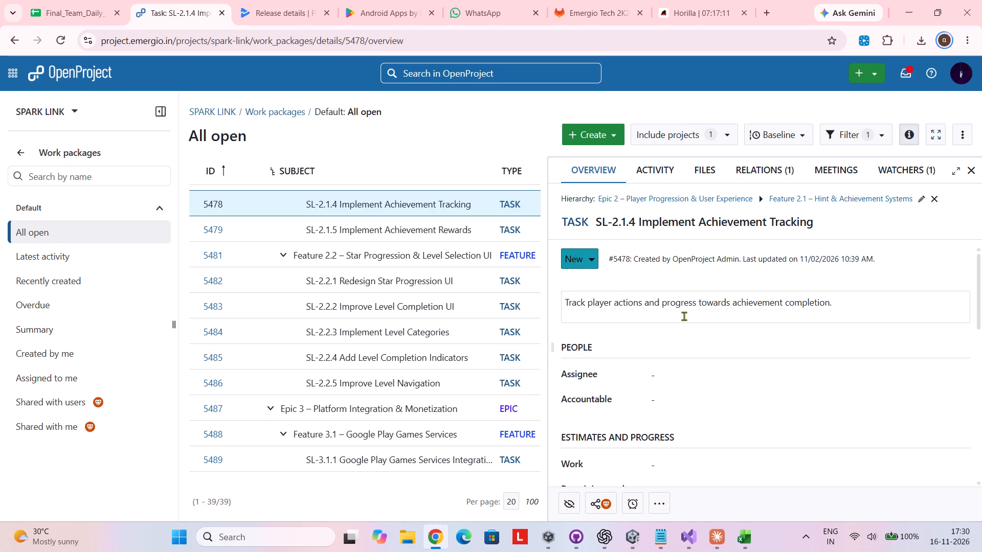
left_click(684, 463)
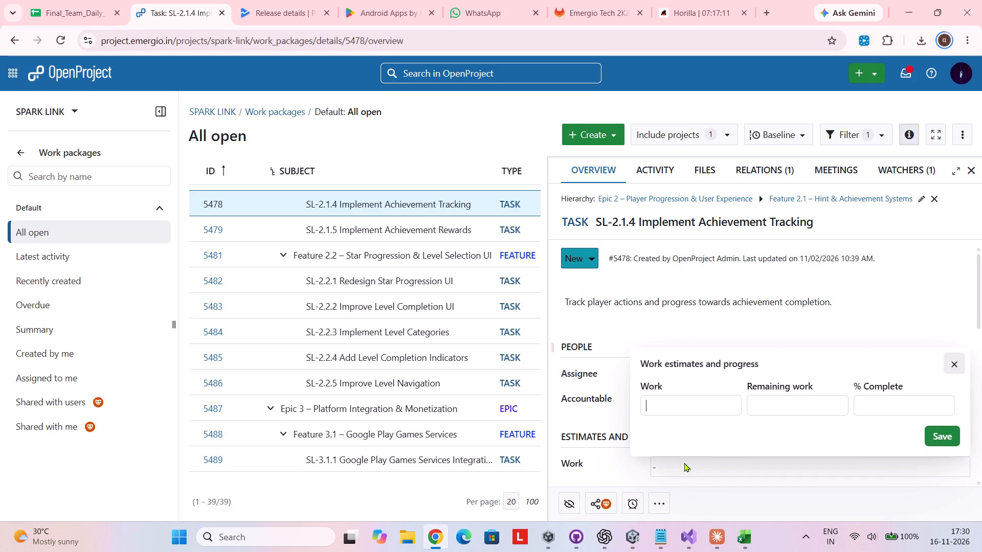
key("2")
left_click(944, 433)
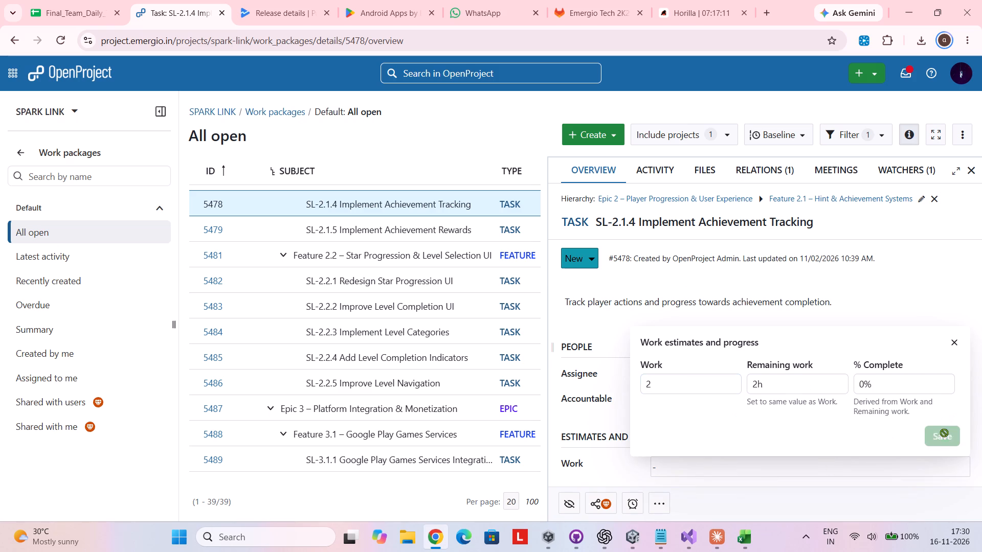
Set the Work estimate of task SL-2.1.5 Implement Achievement Rewards to 1 hour and save it.
left_click(284, 231)
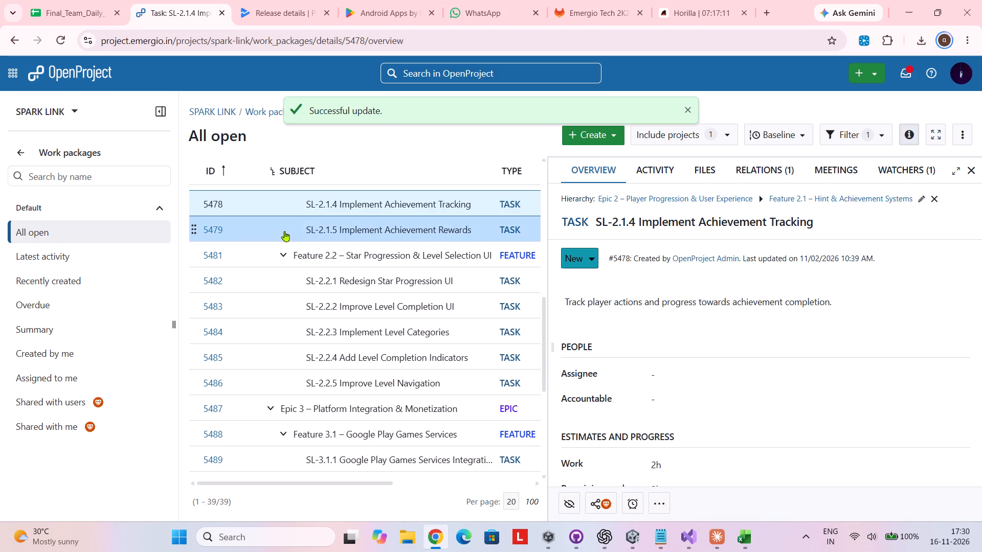
left_click(287, 226)
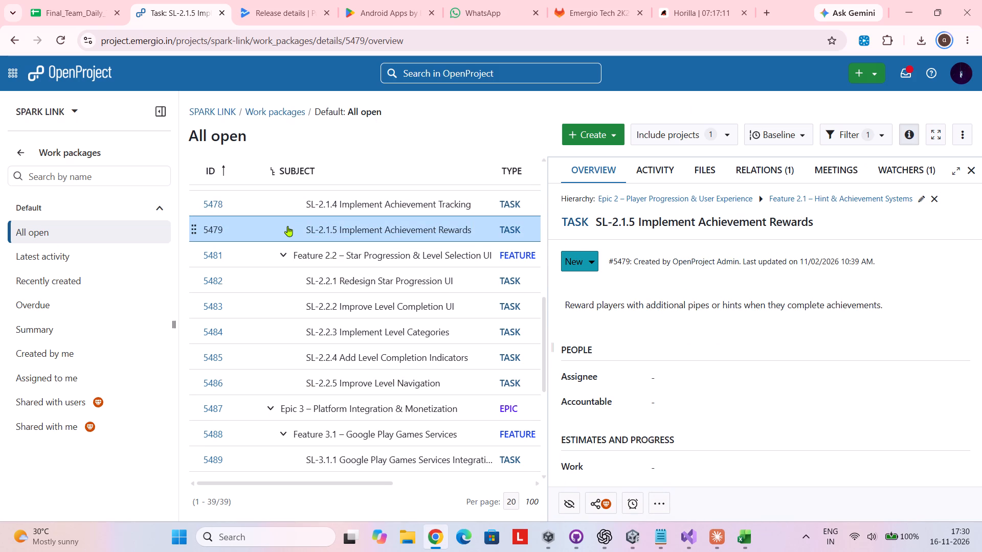
left_click(684, 467)
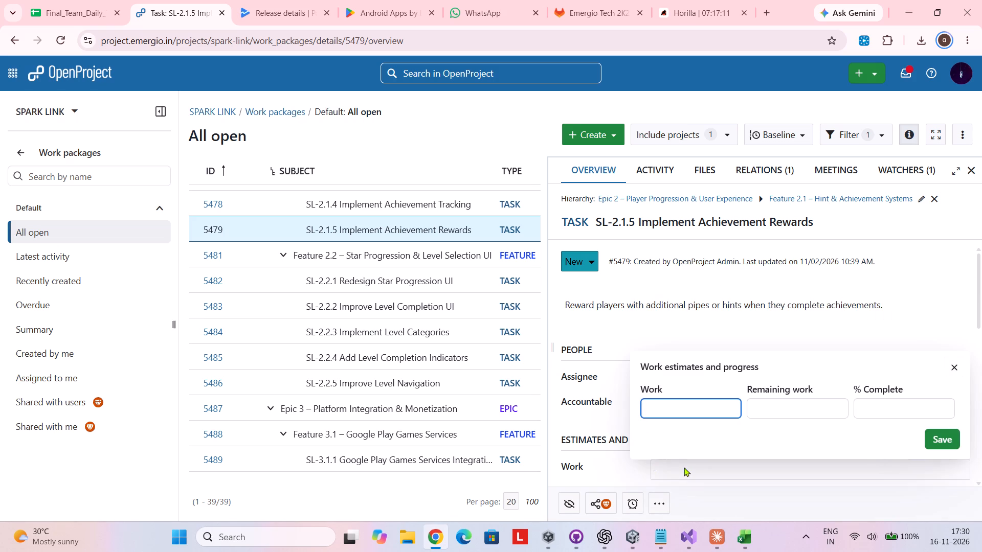
key("2")
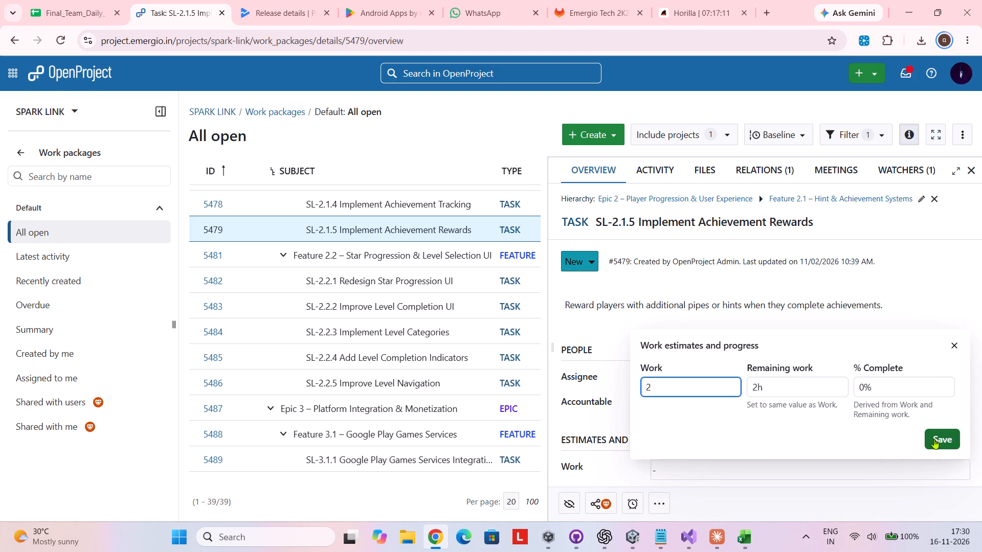
left_click_drag(943, 438, 913, 440)
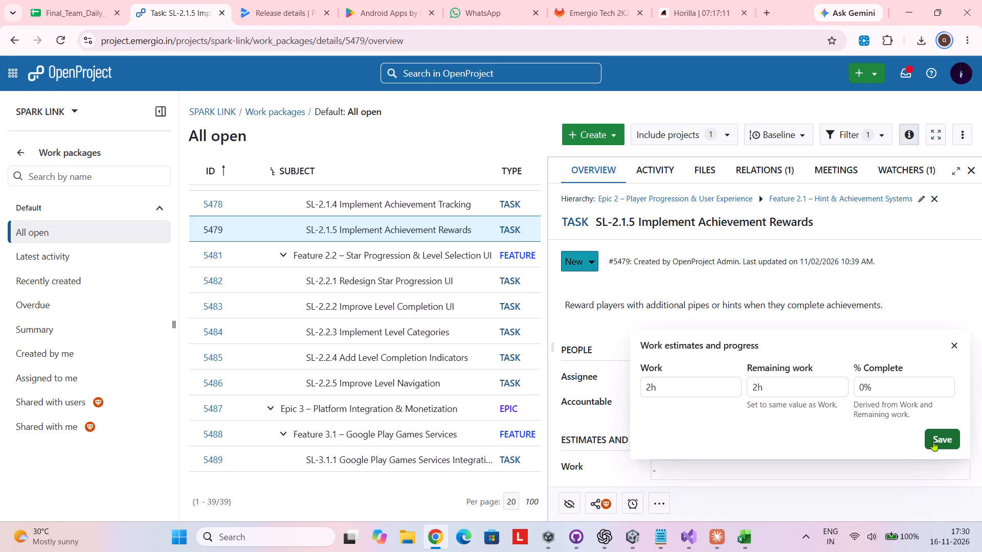
left_click(711, 380)
key("BackSpace")
key("BackSpace")
key("1")
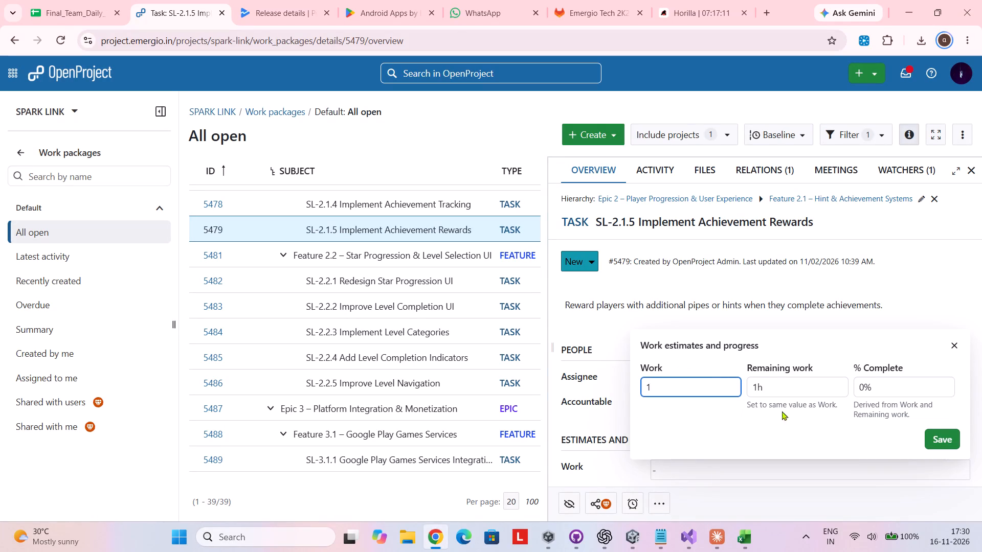
left_click(940, 436)
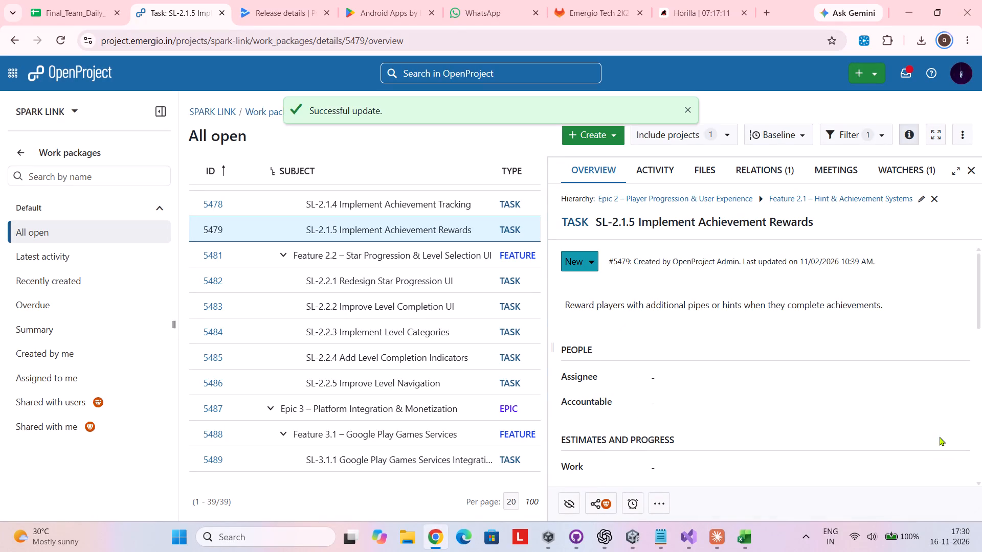
Set the Work estimate of task SL-2.2.1 Redesign Star Progression UI under Feature 2.2 to 1 hour and save it.
left_click(283, 275)
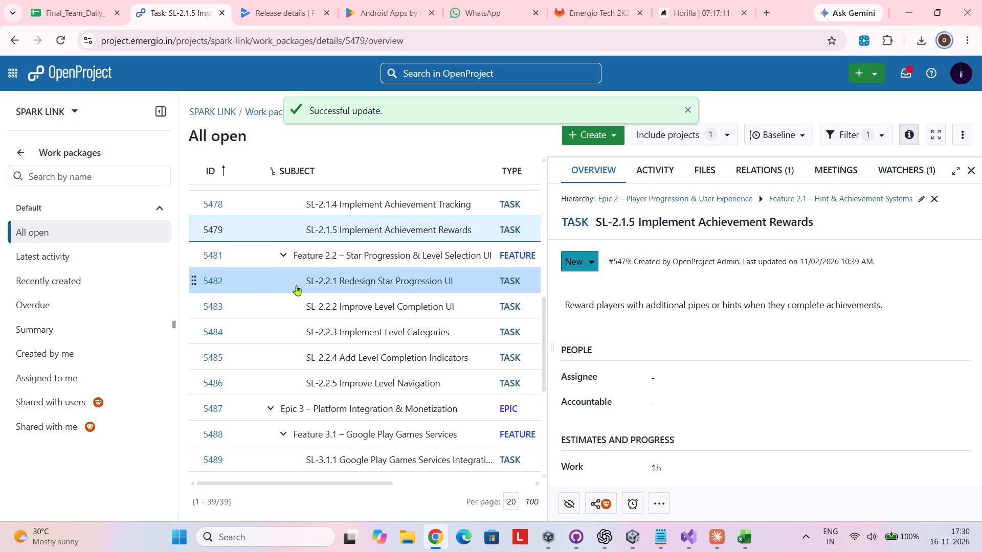
left_click(296, 285)
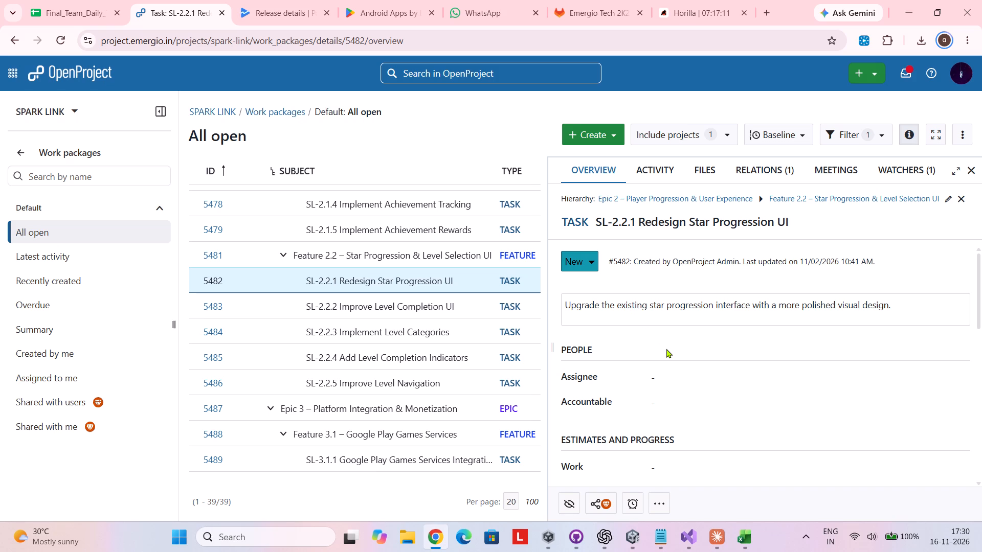
scroll(666, 349, "down", 1)
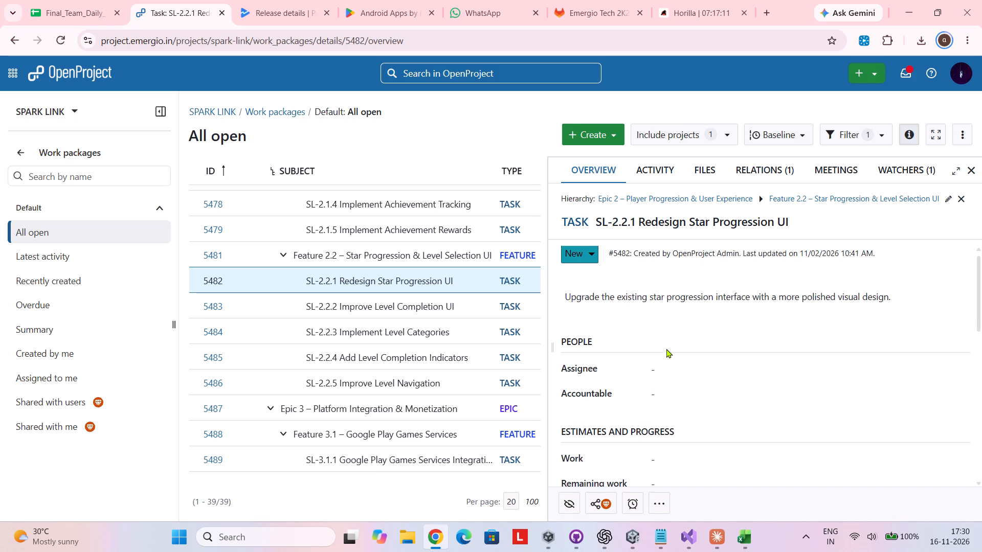
scroll(666, 349, "down", 1)
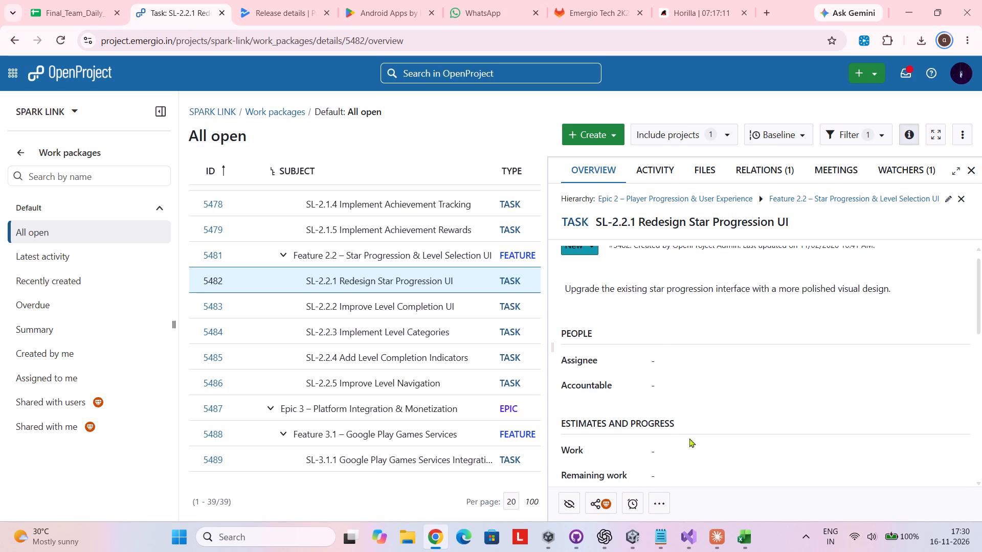
left_click(687, 452)
key("1")
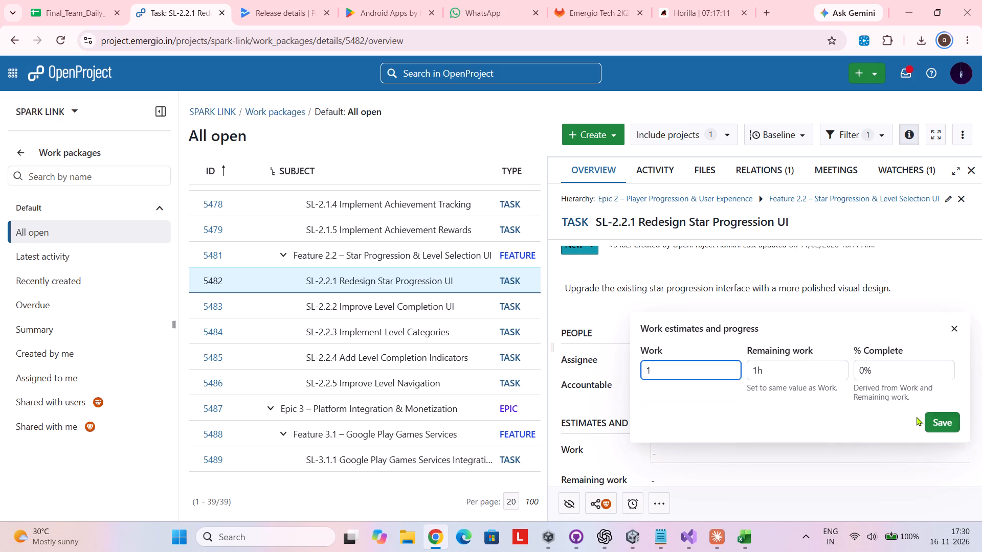
left_click(933, 415)
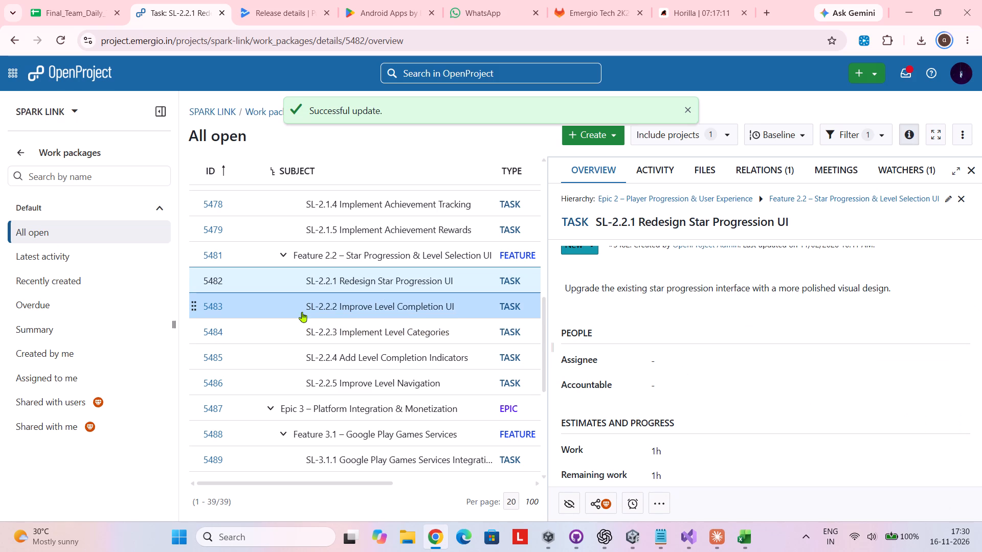
Set the Work estimate of task SL-2.2.2 Improve Level Completion UI to 1 hour and save it.
left_click(284, 307)
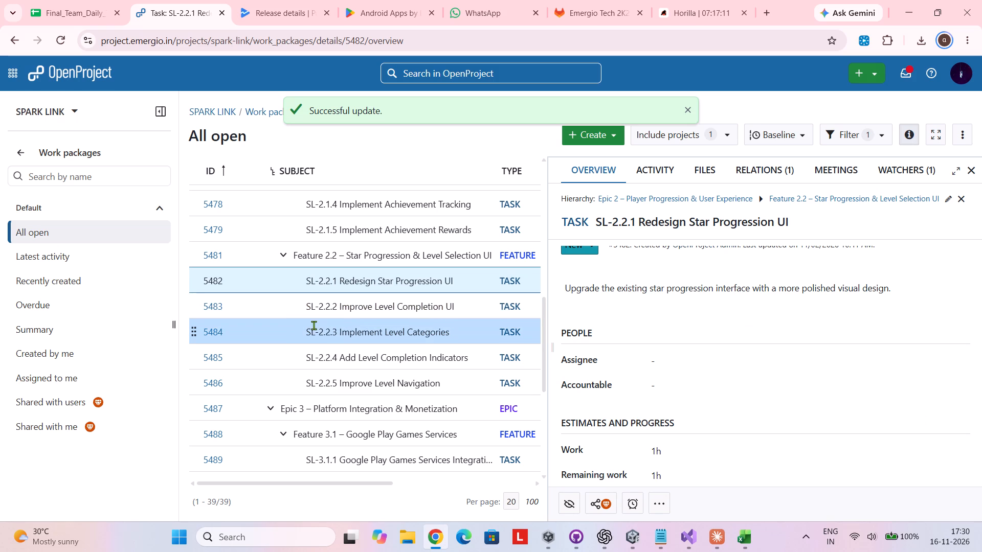
left_click(277, 306)
scroll(370, 327, "down", 1)
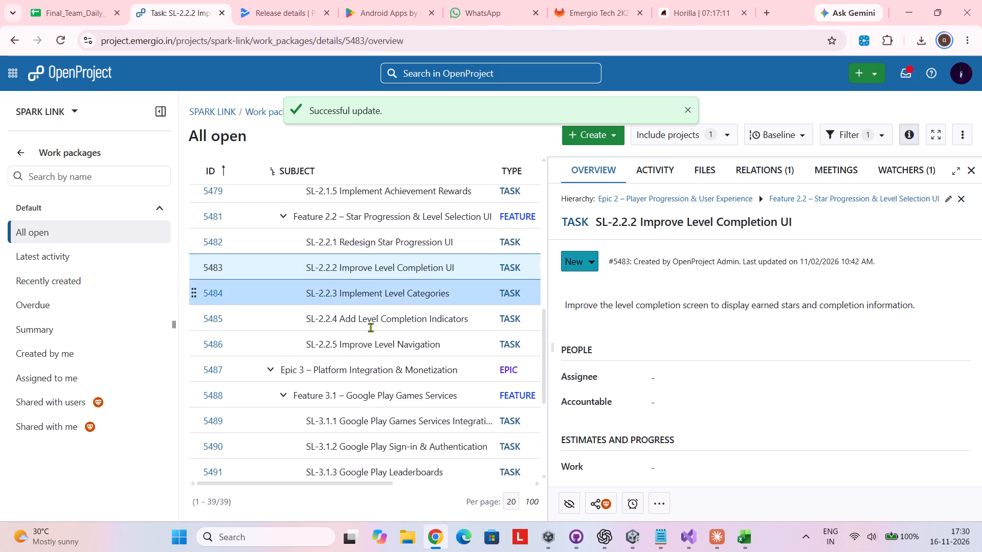
scroll(370, 327, "down", 1)
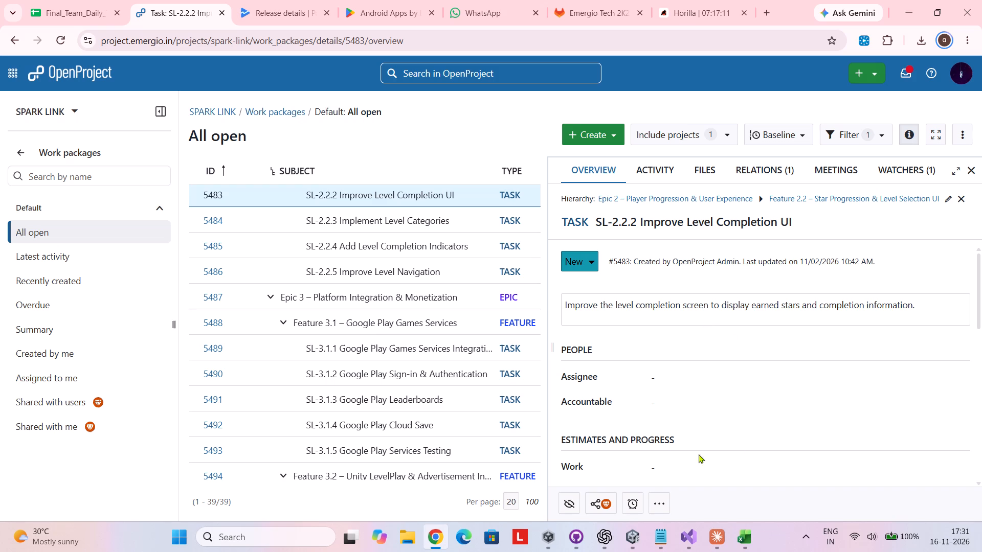
left_click(687, 461)
key("1")
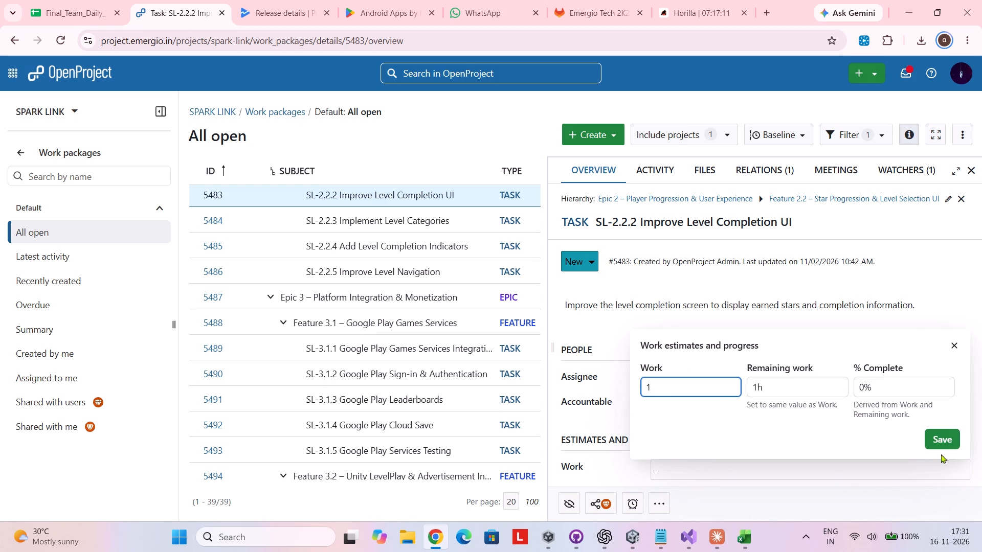
left_click(941, 440)
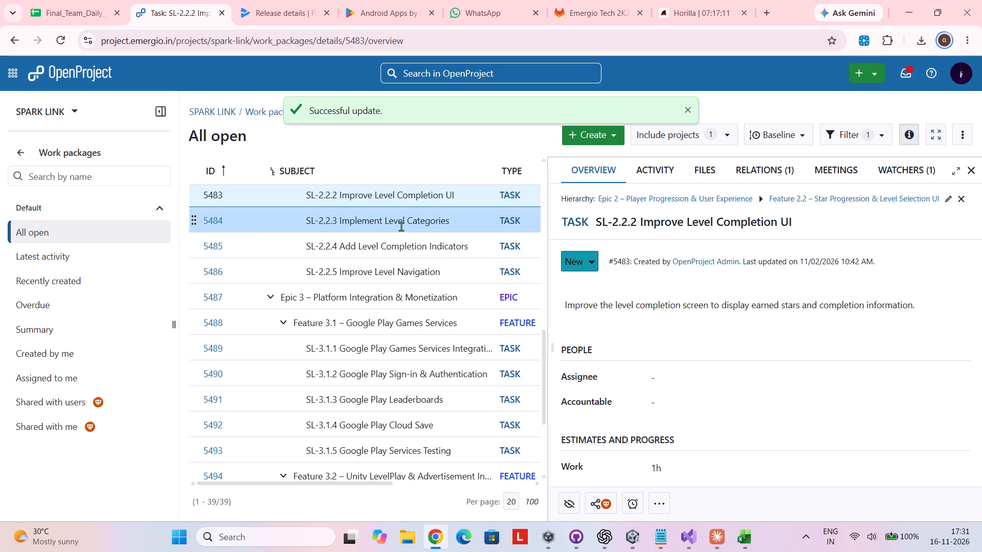
Set the Work estimate of task SL-2.2.3 Implement Level Categories to 1 hour and save it.
left_click(281, 222)
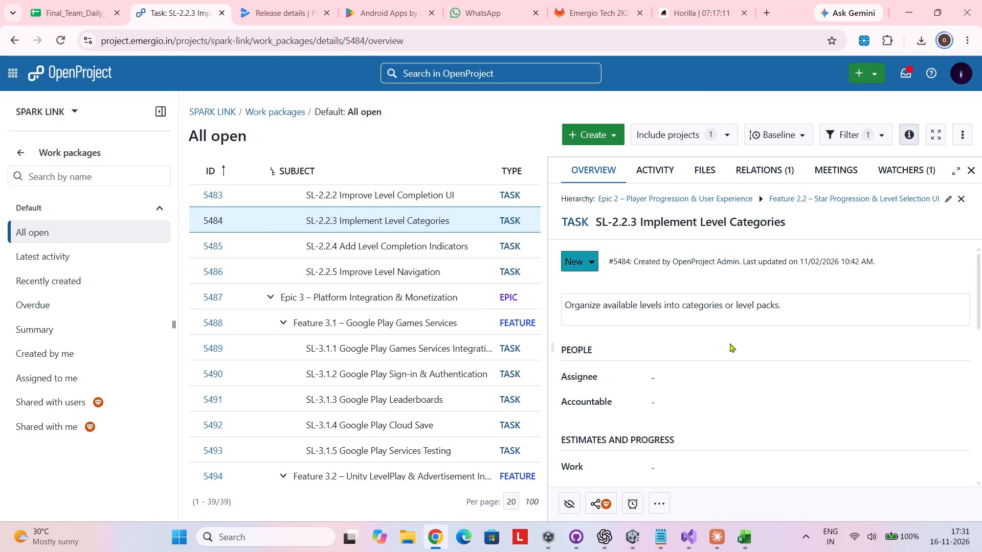
scroll(730, 343, "down", 1)
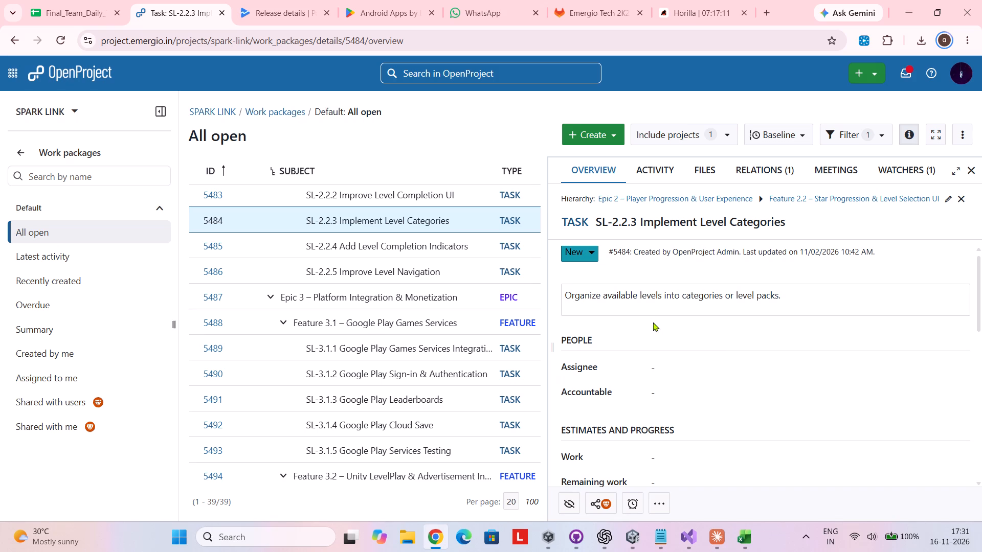
left_click(691, 459)
key("1")
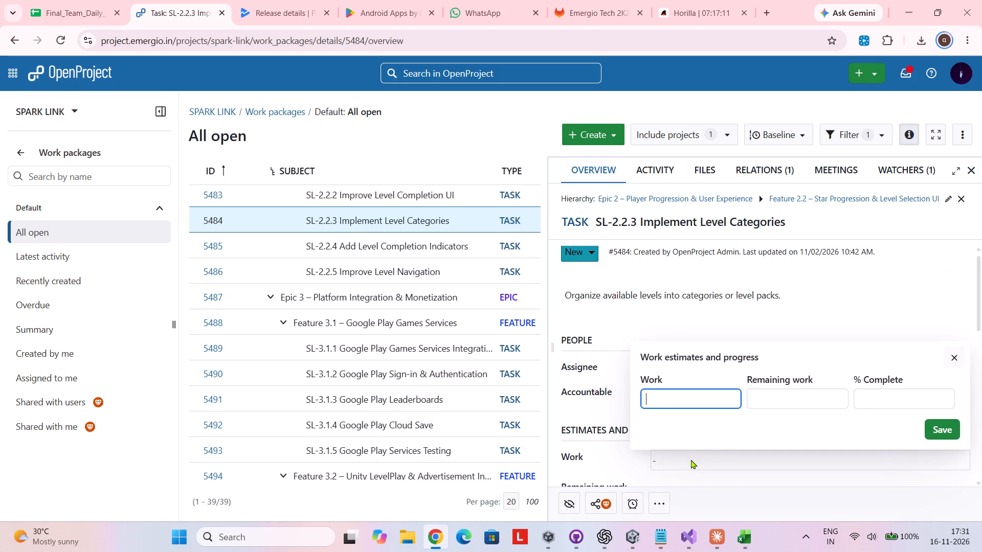
key("1")
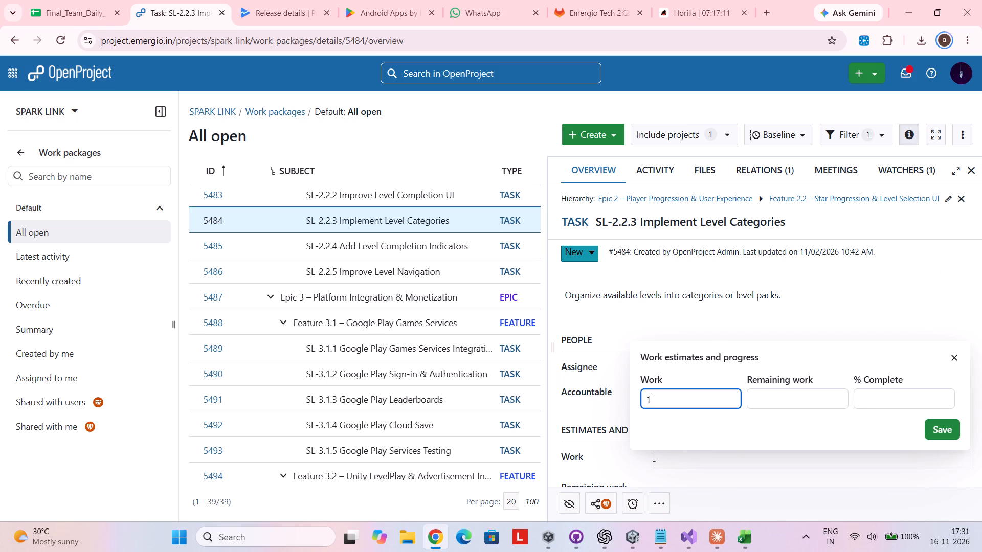
left_click(946, 431)
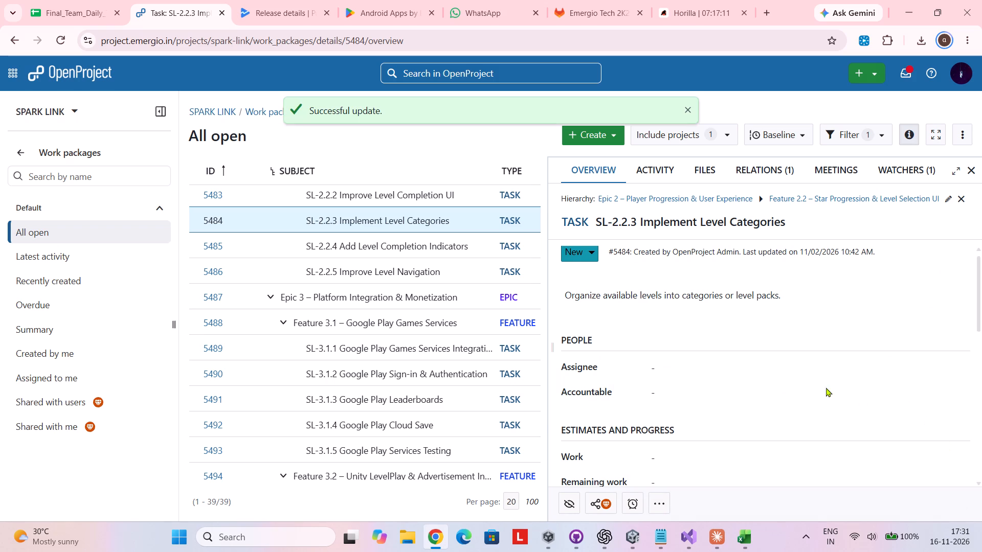
Set the Work estimate of task SL-2.2.4 Add Level Completion Indicators to 3 hours and save it.
left_click(286, 248)
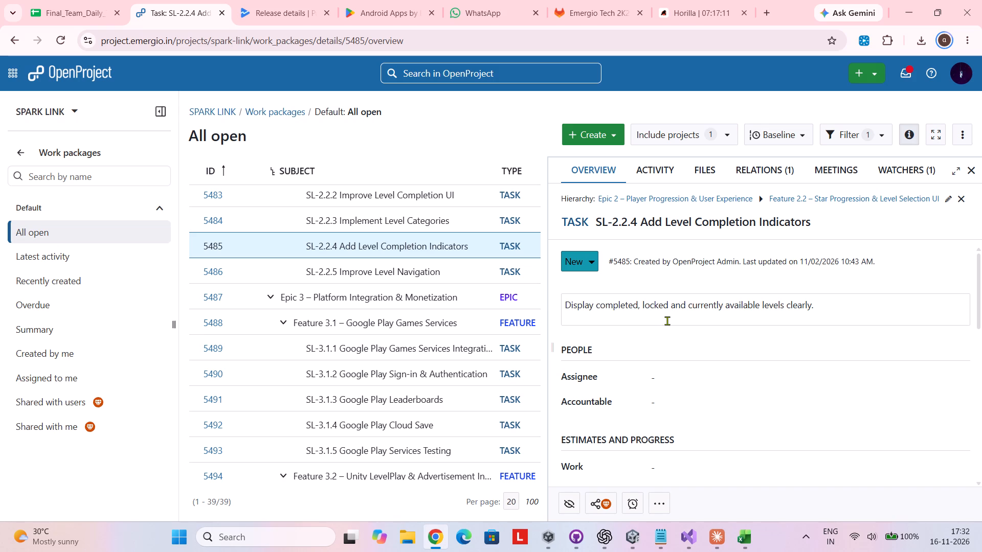
left_click(693, 465)
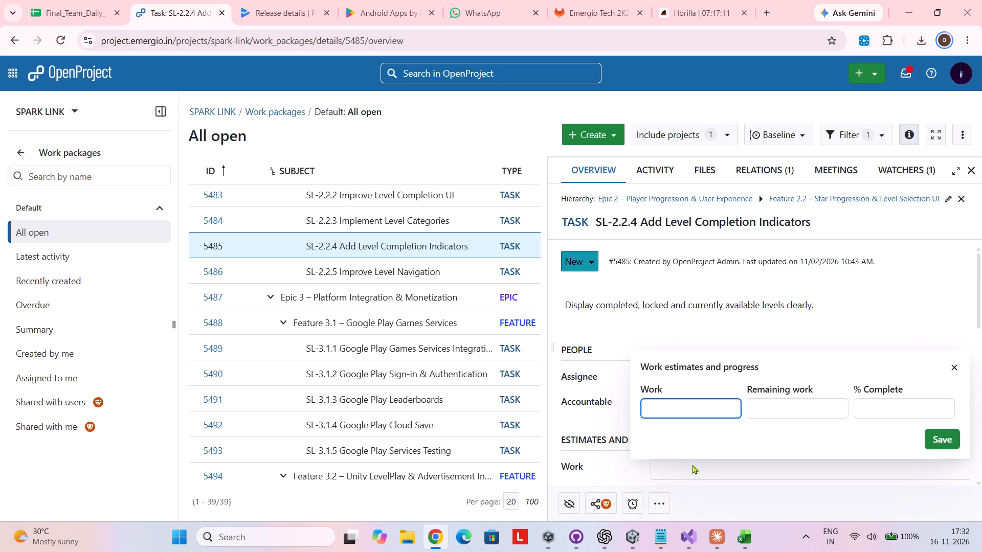
key("3")
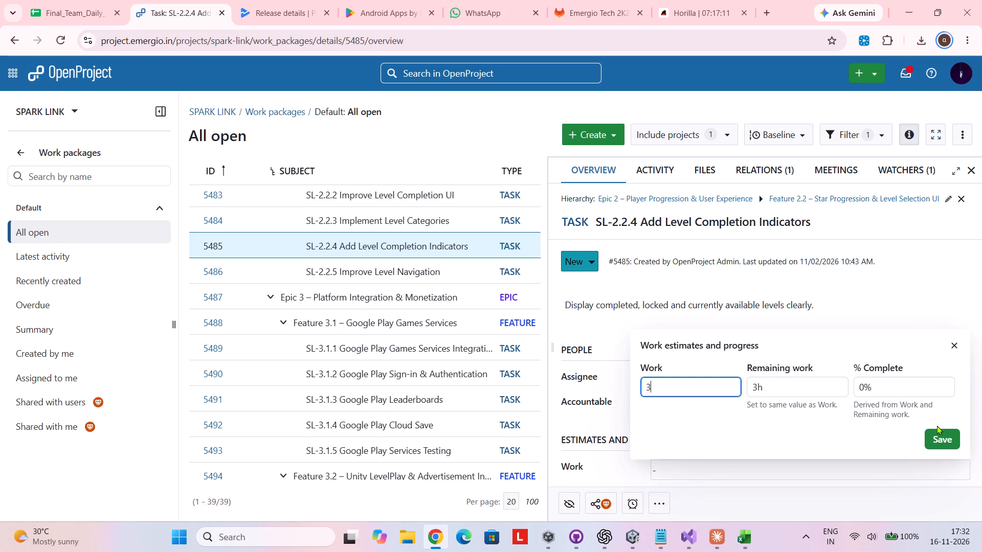
left_click(938, 441)
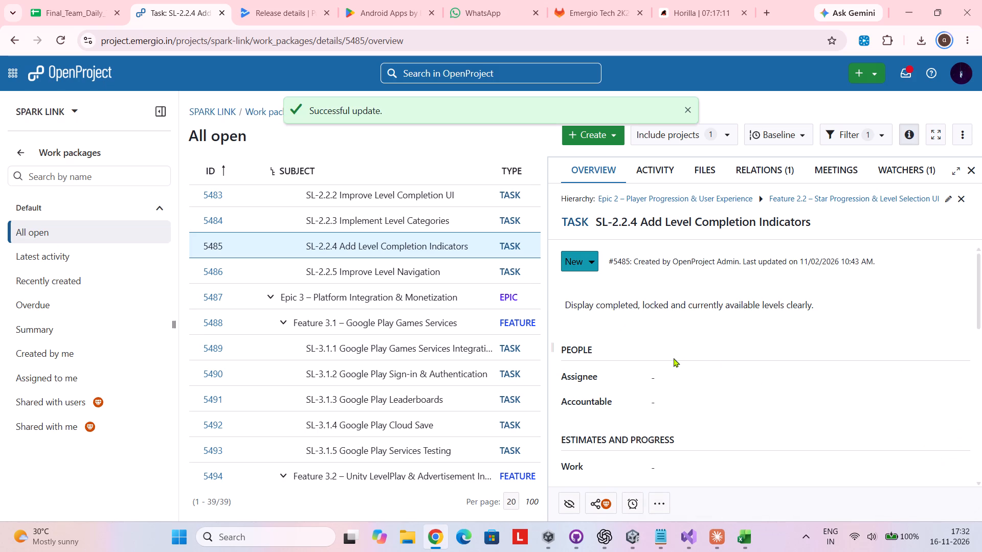
Set the Work estimate of task SL-2.2.5 Improve Level Navigation to 2 hours and save it.
left_click(277, 271)
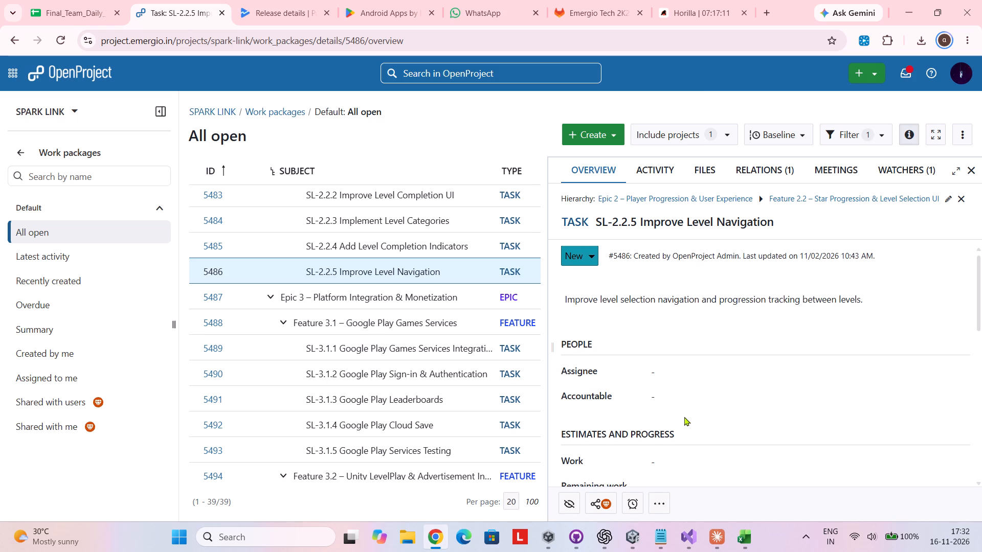
left_click(678, 456)
key("2")
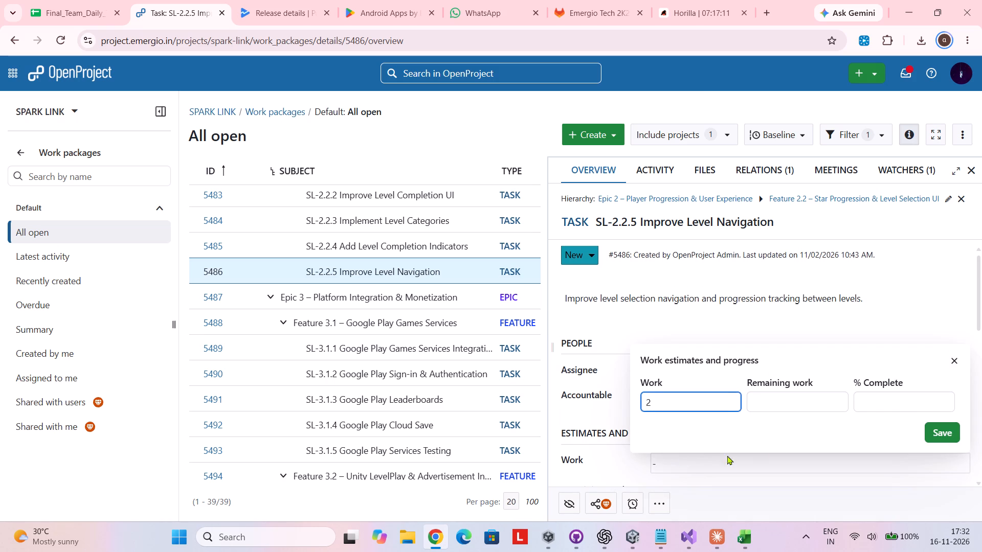
left_click(951, 433)
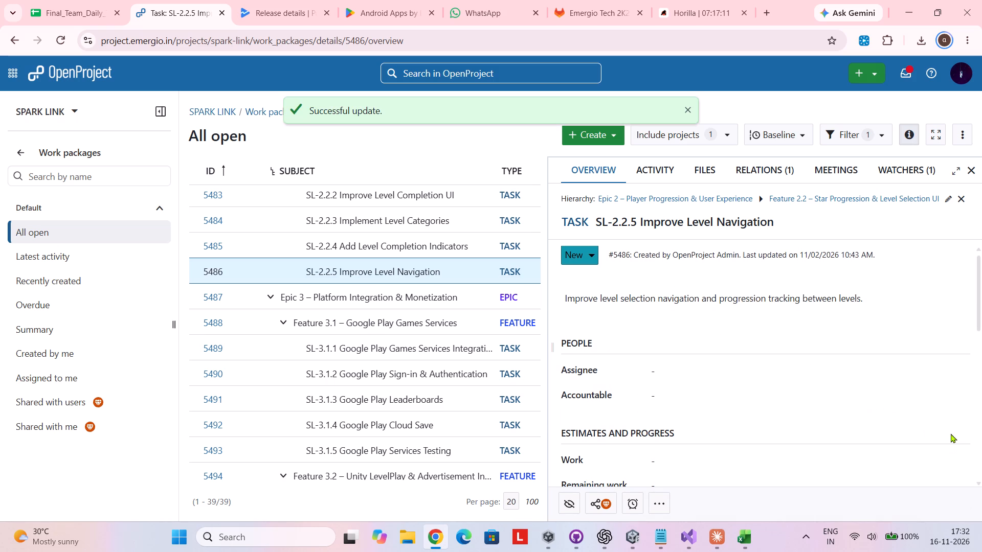
Set the Work estimate of task SL-3.1.1 Google Play Games Services Integration under Feature 3.1 to 2 hours and save it.
scroll(311, 311, "down", 2)
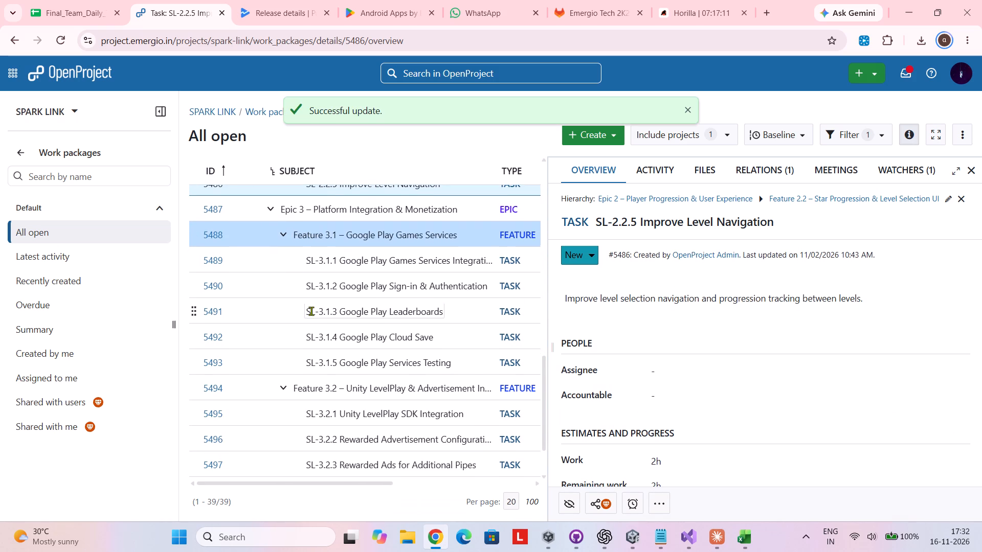
left_click(282, 259)
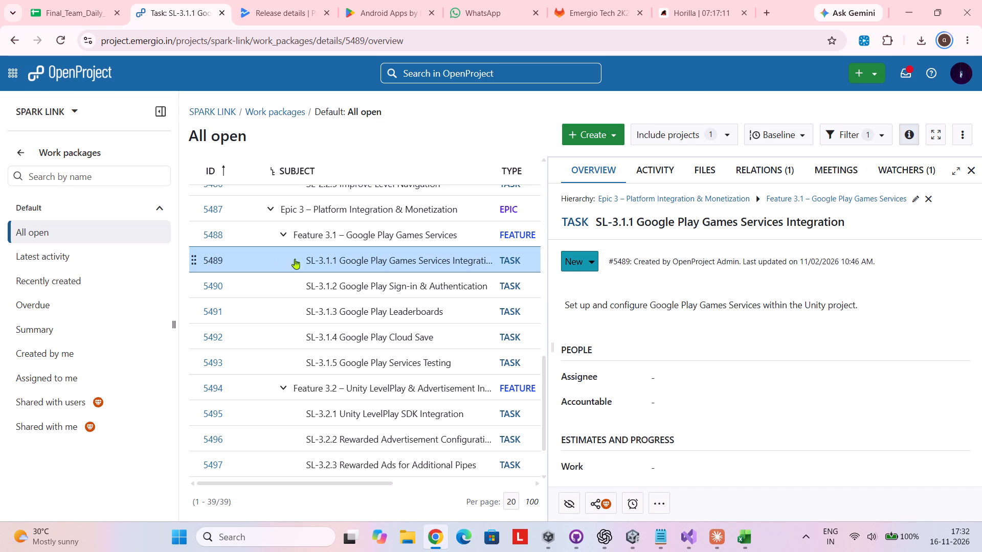
left_click(688, 464)
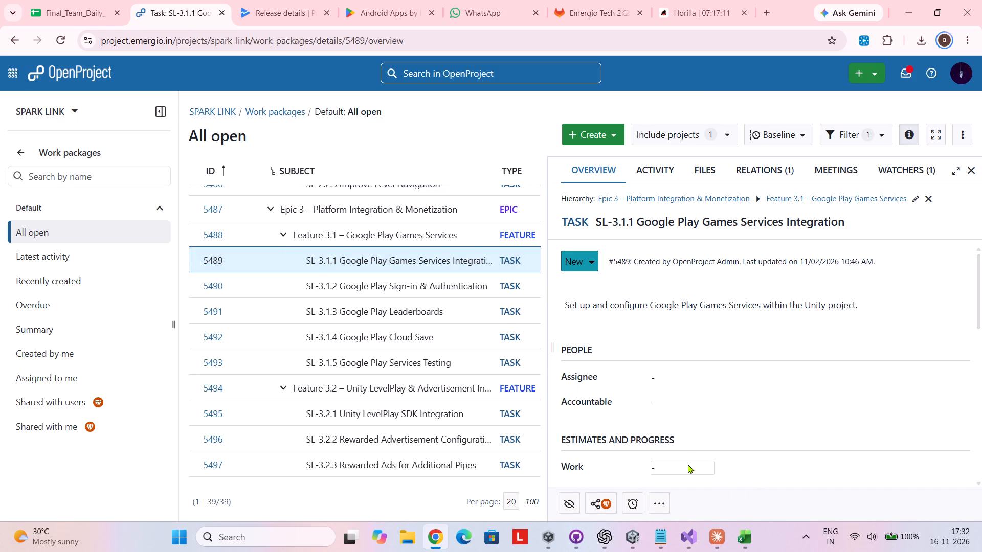
key("2")
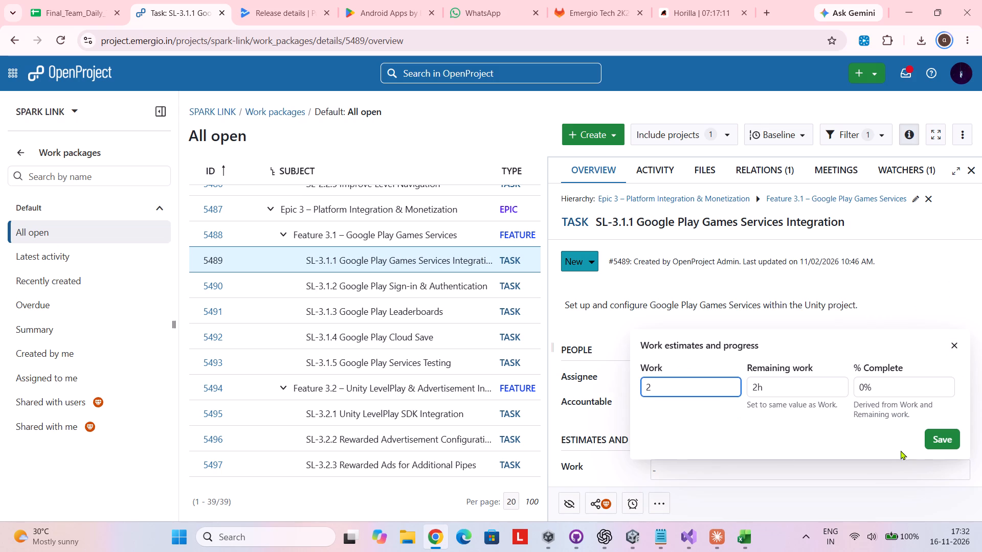
left_click(929, 440)
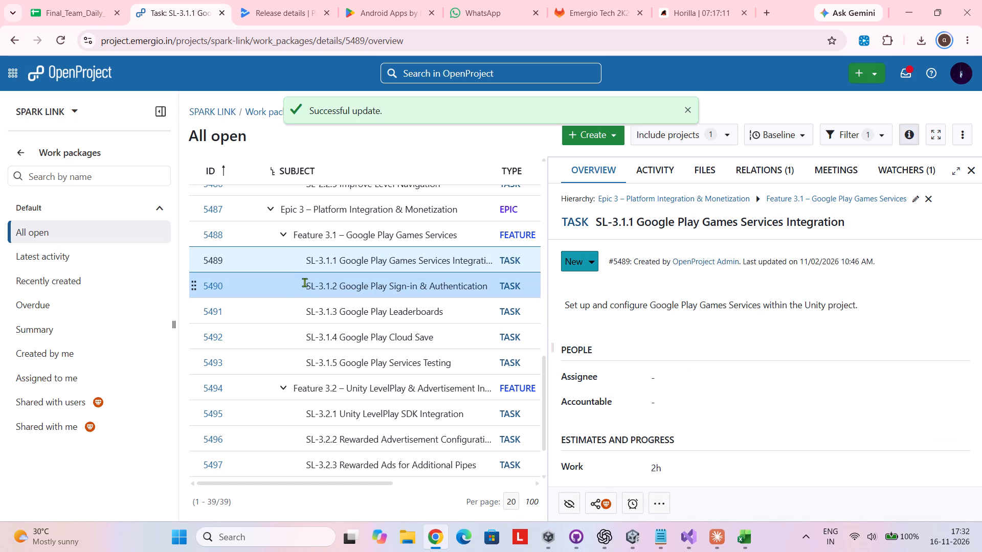
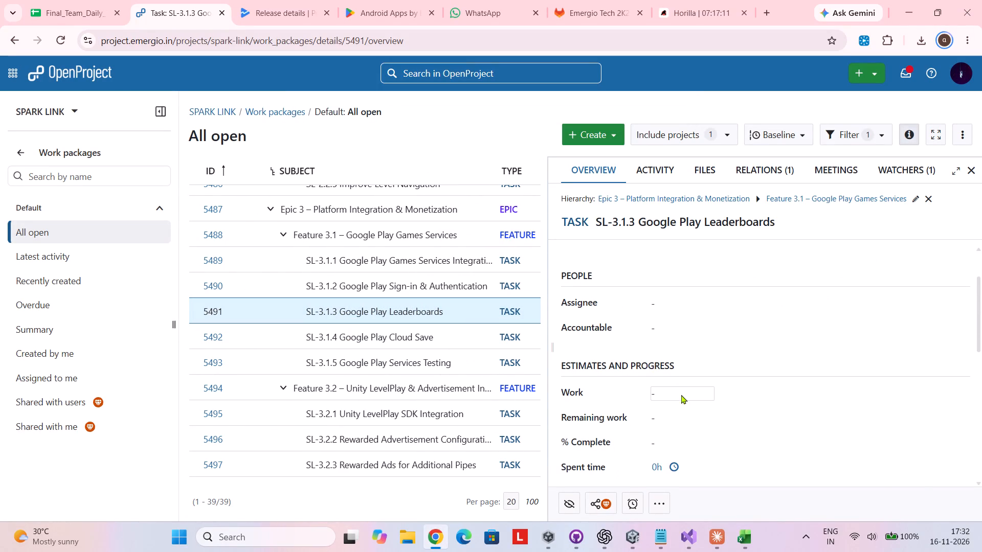
Set the Work estimate of task SL-3.1.3 Google Play Leaderboards to 1 hour and save it.
key("1")
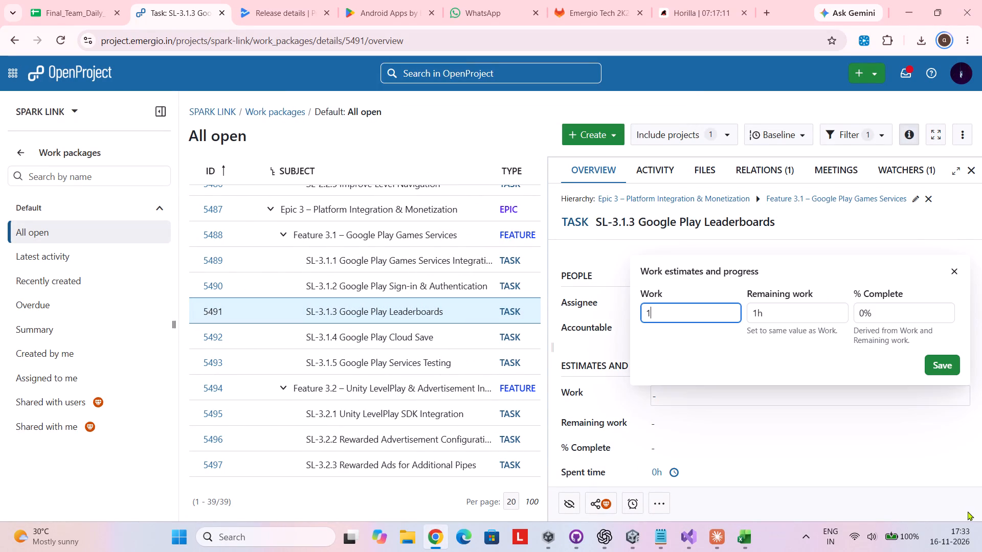
left_click(944, 367)
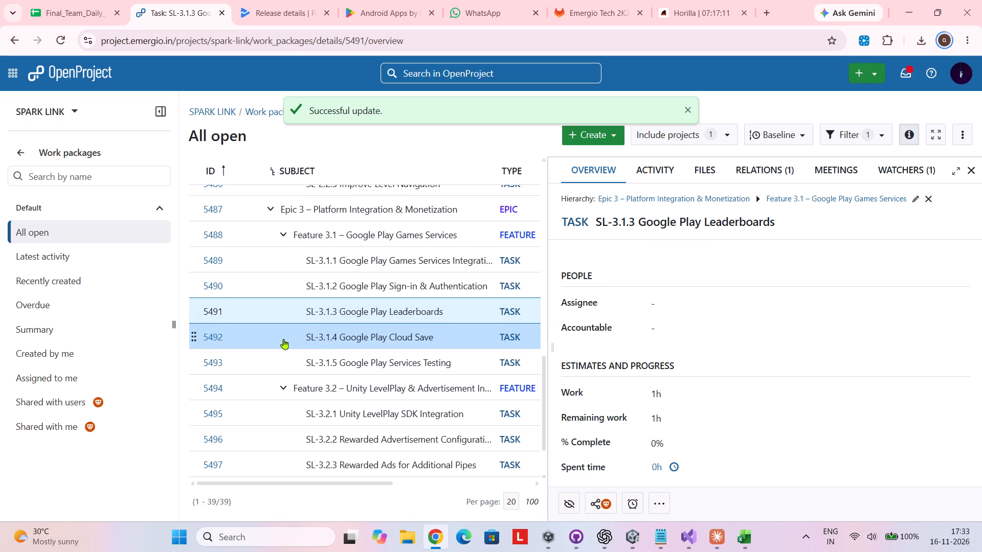
Rename task 5493 under Feature 3.1 as SL-3.1.3 Google Play Services Testing and save the subject.
scroll(283, 339, "down", 1)
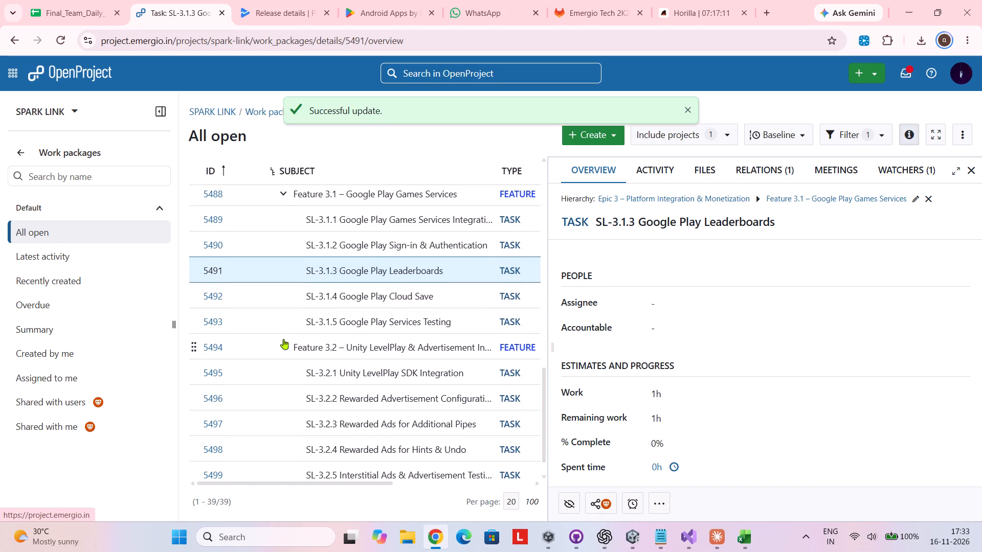
scroll(283, 339, "down", 1)
left_click(258, 292)
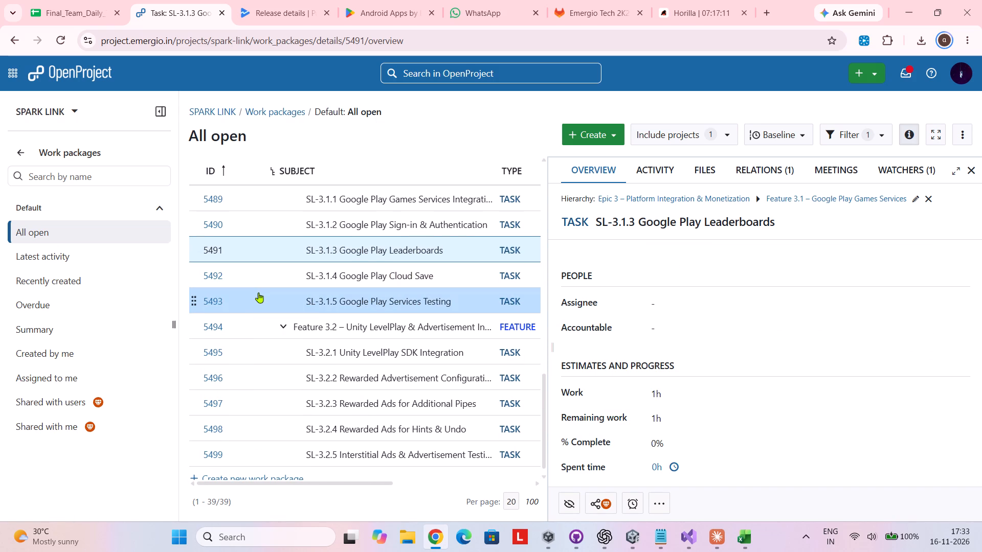
scroll(744, 375, "down", 1)
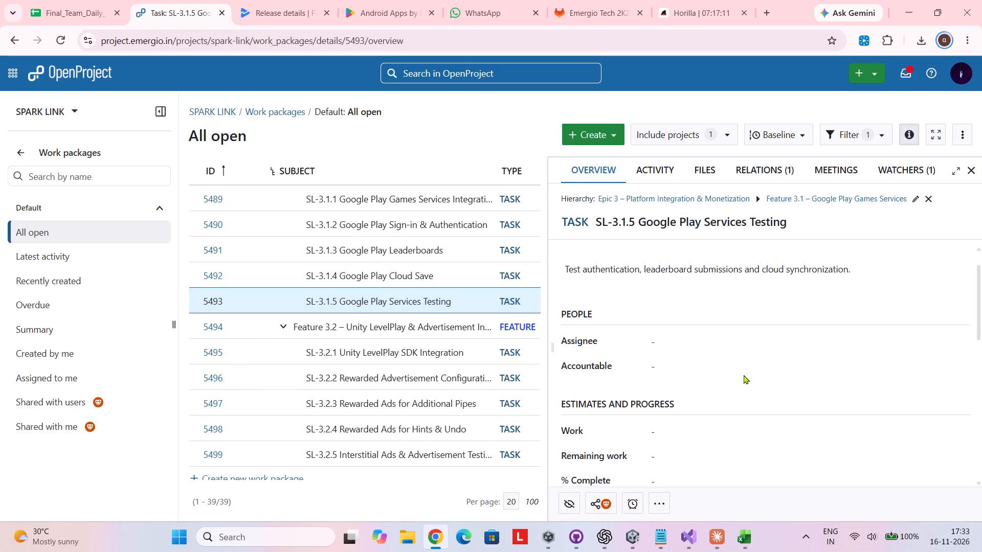
scroll(744, 375, "up", 3)
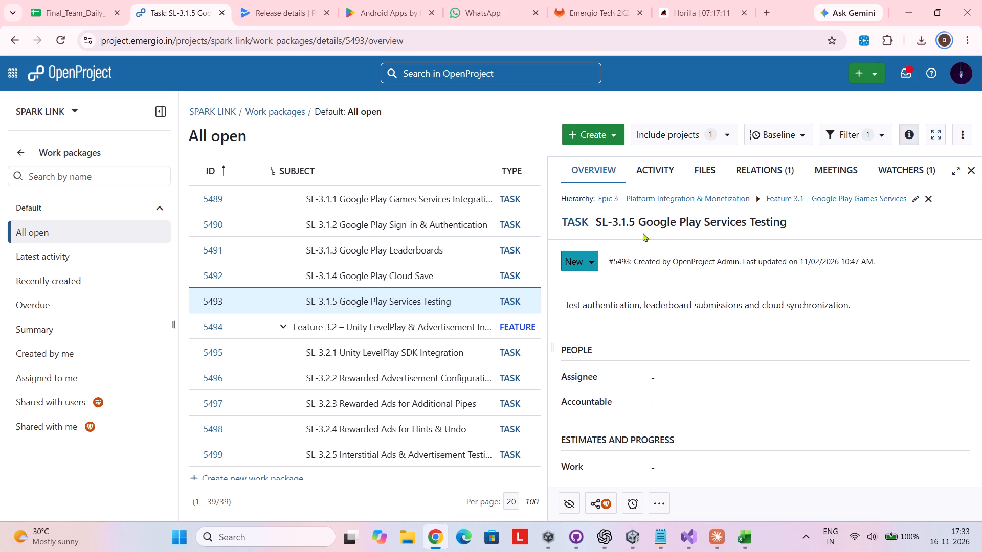
left_click(635, 221)
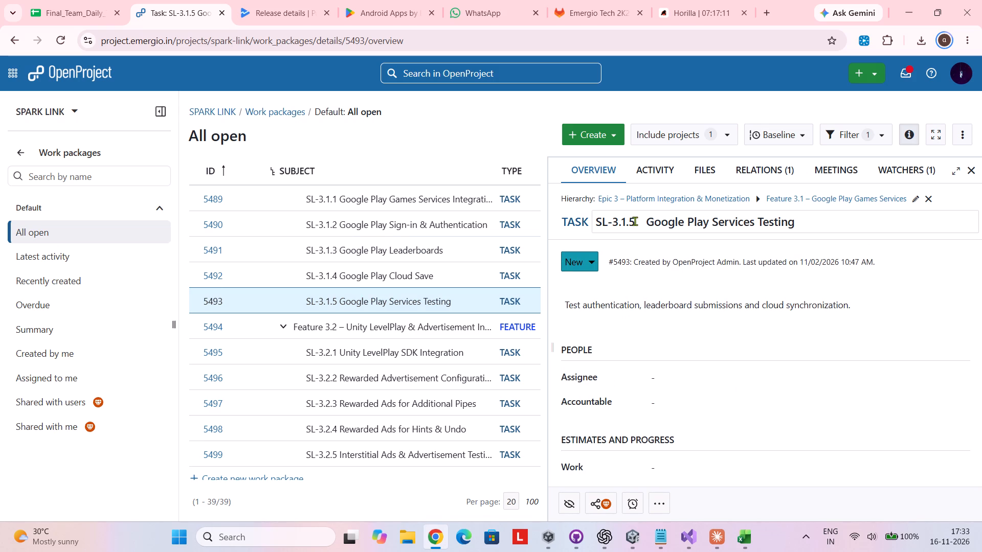
key("BackSpace")
key("3")
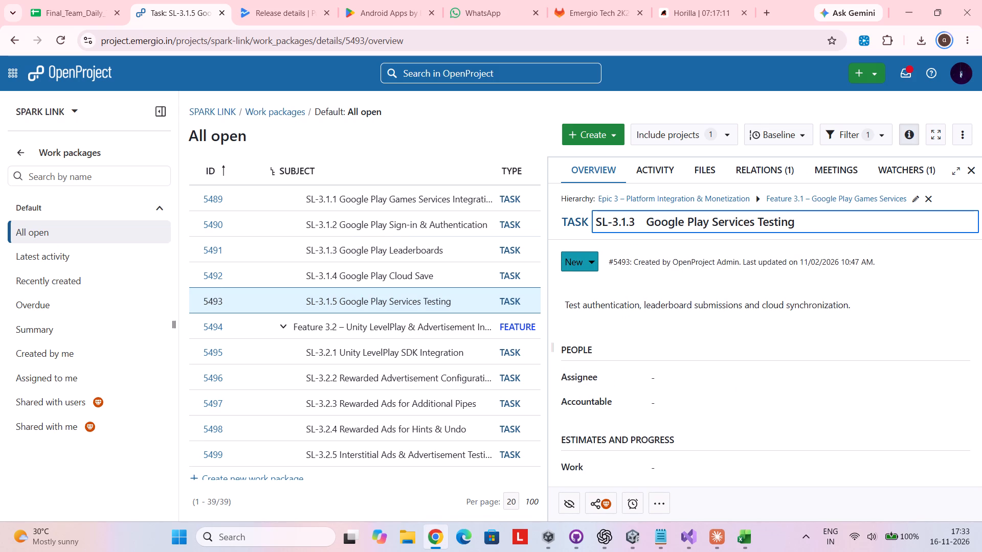
key("Return")
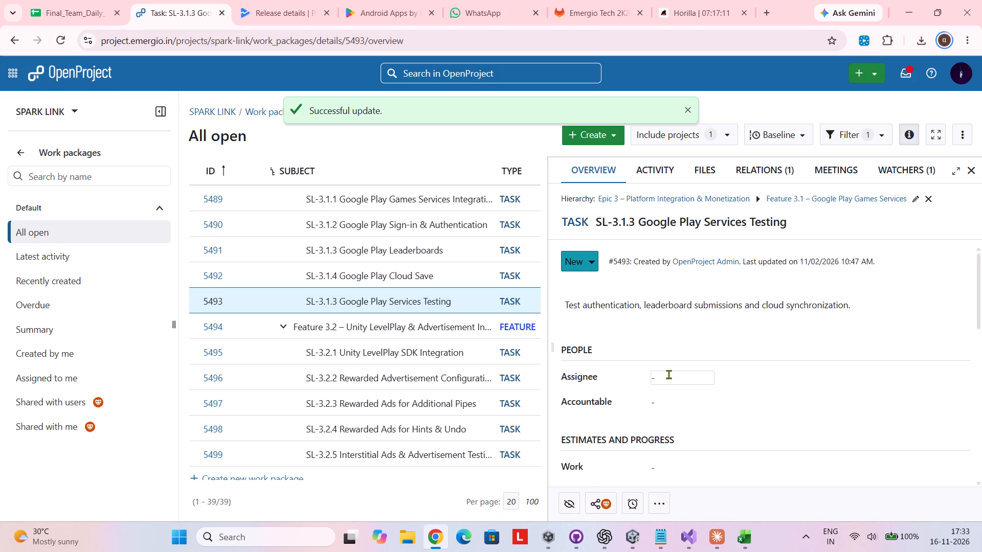
Shorten the description of the Google Play Services Testing task to "Test authentication" and save it.
scroll(668, 374, "down", 1)
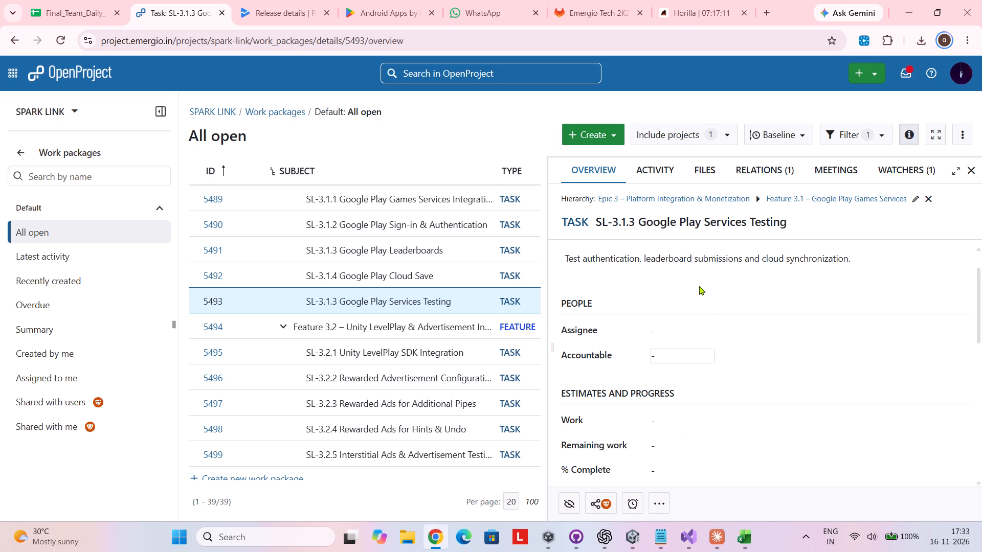
left_click_drag(863, 256, 646, 286)
key("BackSpace")
key("BackSpace")
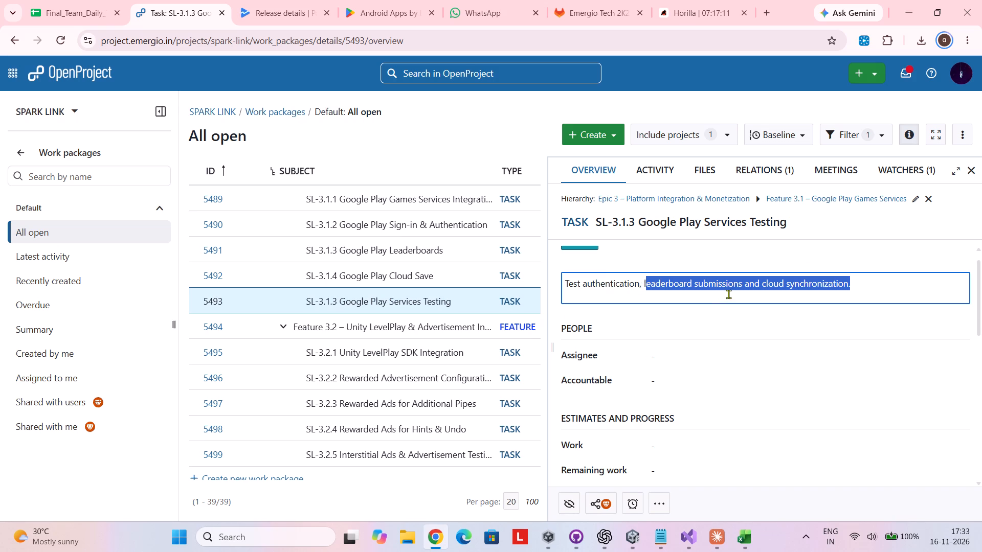
left_click(732, 296)
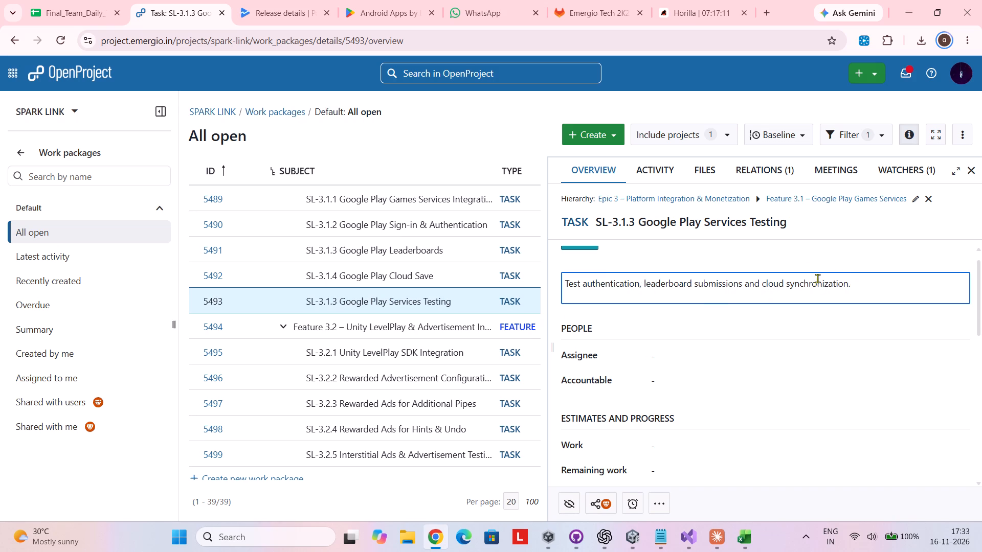
left_click(843, 285)
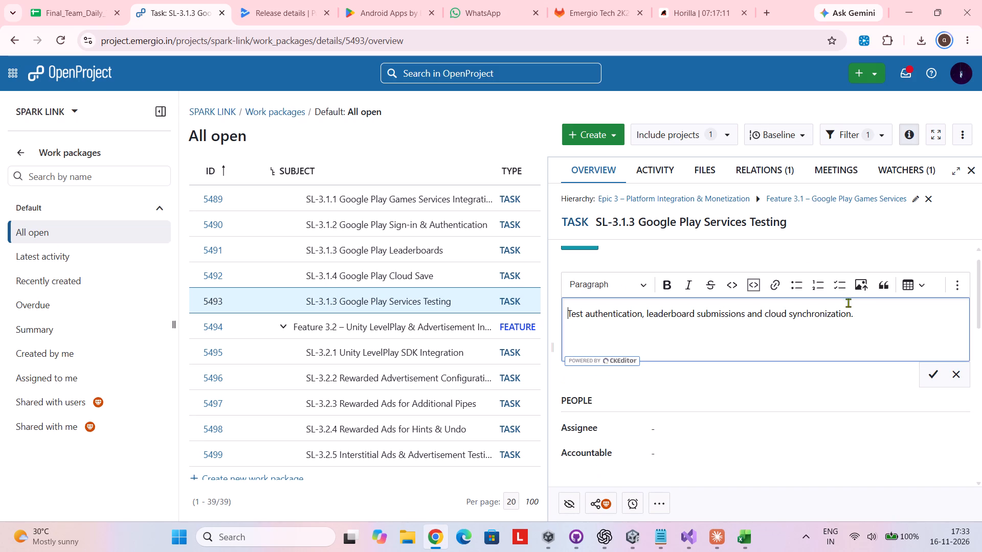
left_click_drag(868, 314, 642, 320)
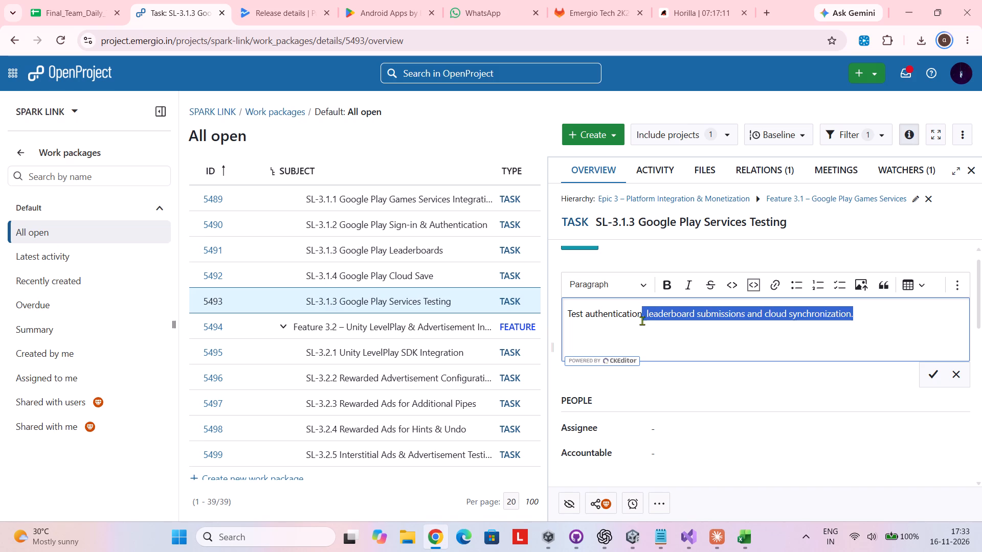
left_click_drag(642, 320, 642, 320)
key("BackSpace")
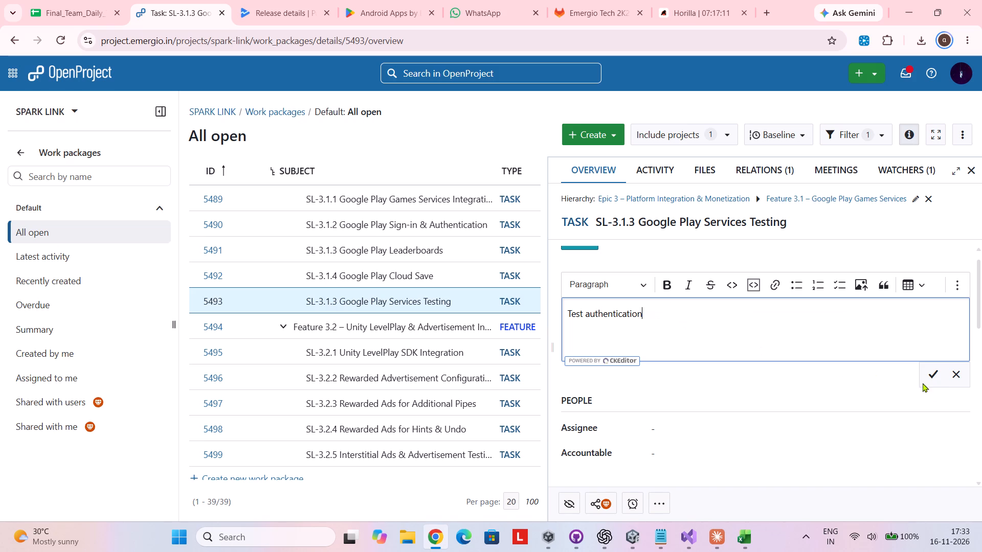
left_click(928, 375)
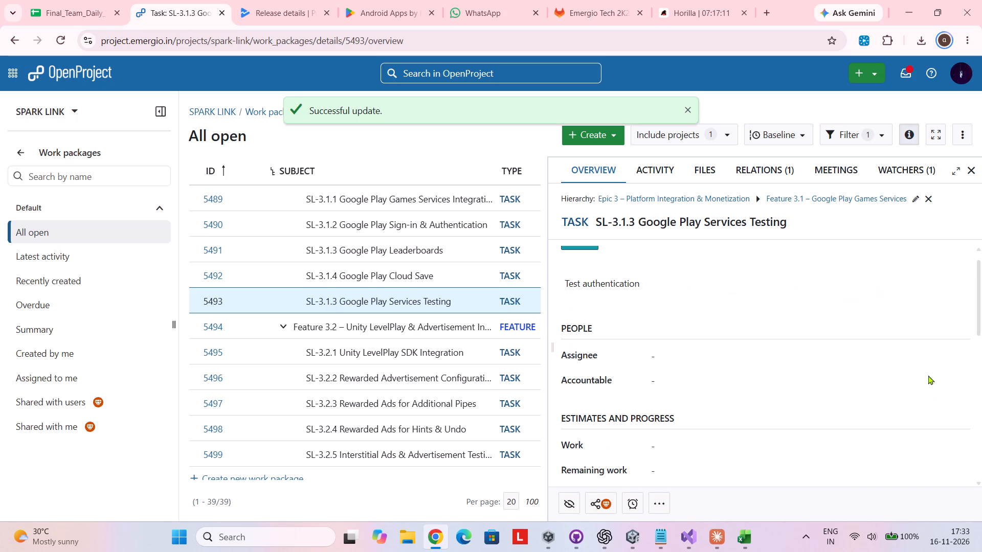
Set the Work estimate of the Google Play Services Testing task to 2 hours and save it.
left_click(675, 453)
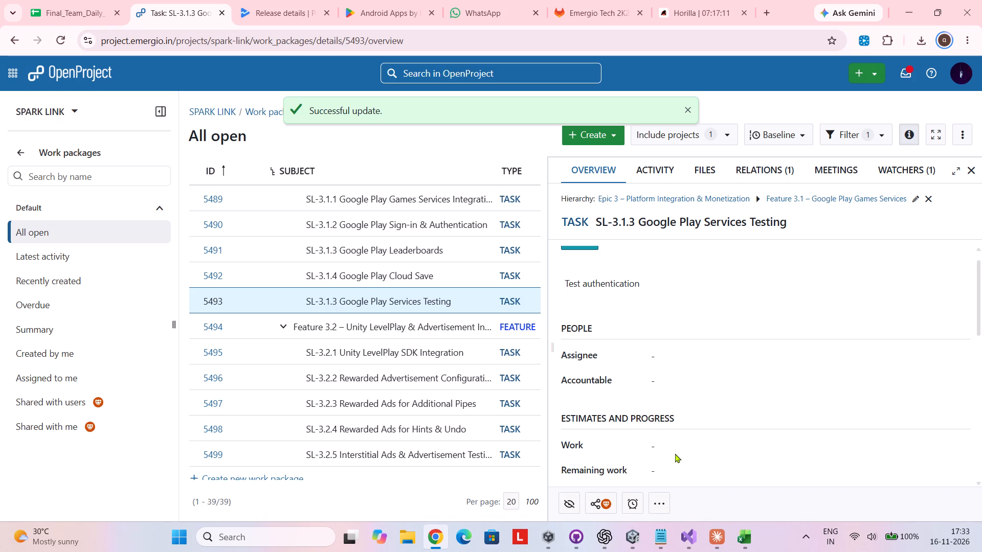
left_click(679, 449)
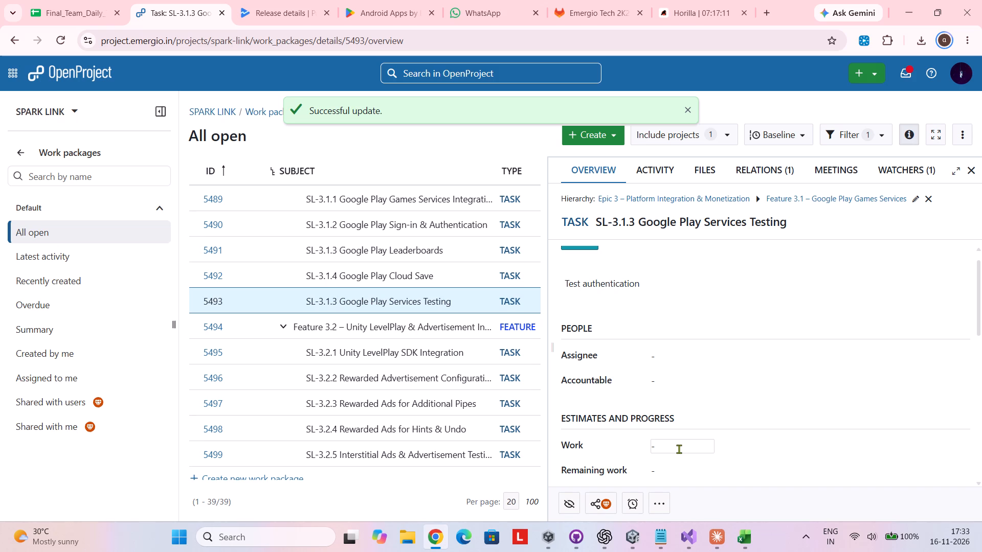
left_click(690, 449)
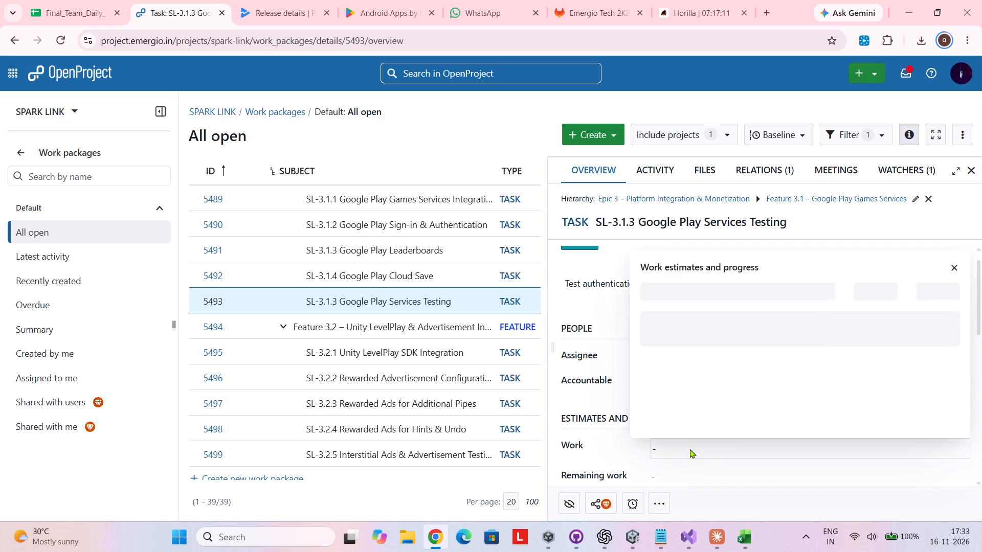
key("1")
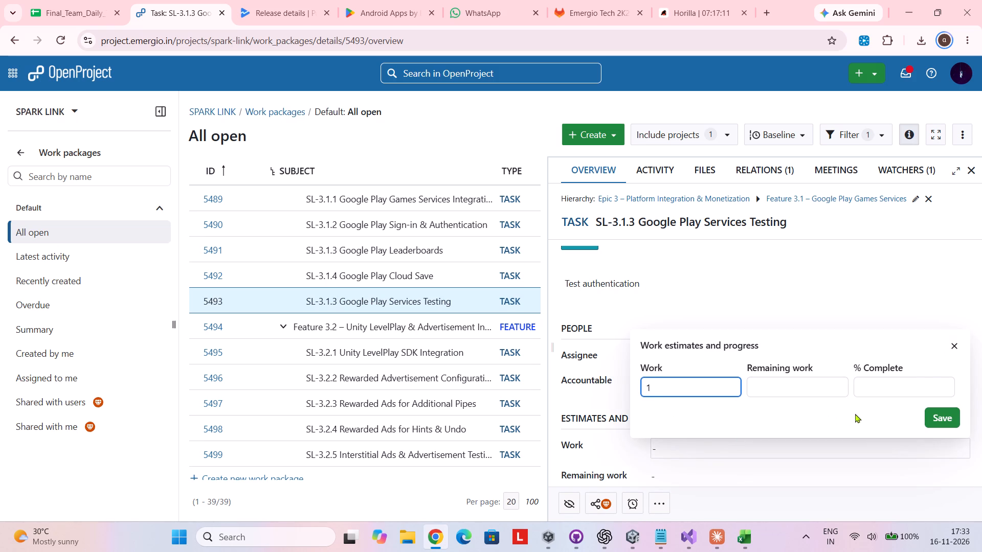
key("BackSpace")
key("2")
left_click(945, 420)
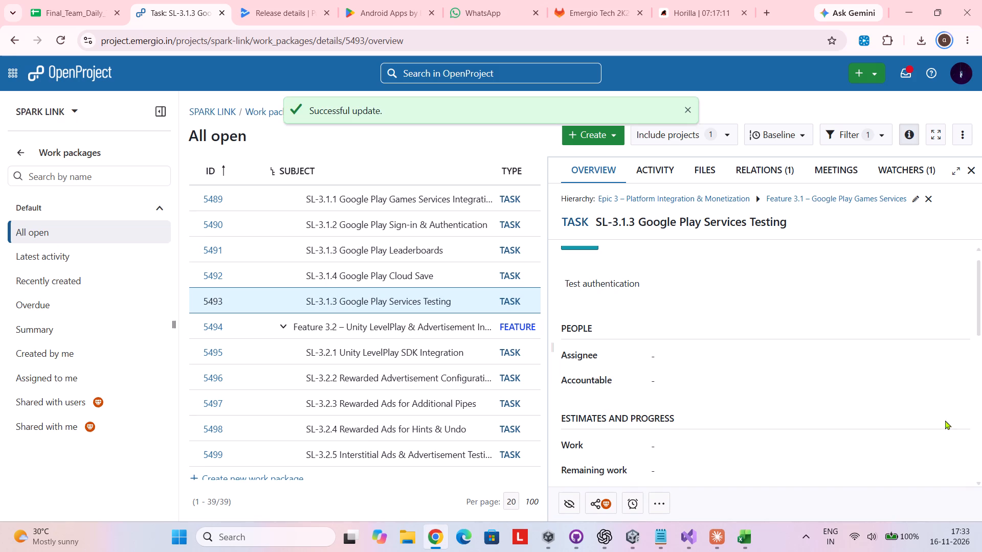
Set the Work estimate of task SL-3.2.1 Unity LevelPlay SDK Integration under Feature 3.2 to 2 hours and save it.
scroll(358, 377, "down", 1)
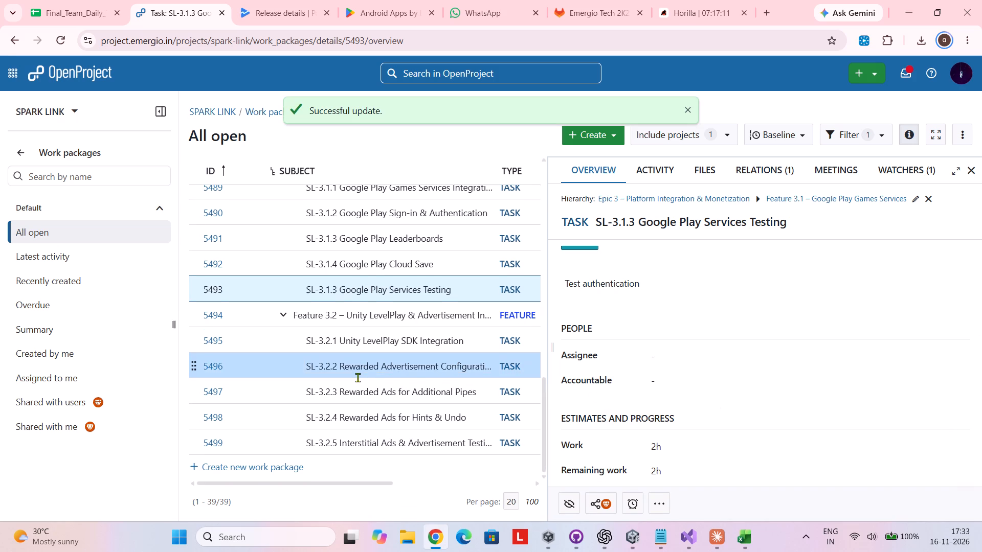
scroll(358, 377, "down", 1)
left_click(294, 349)
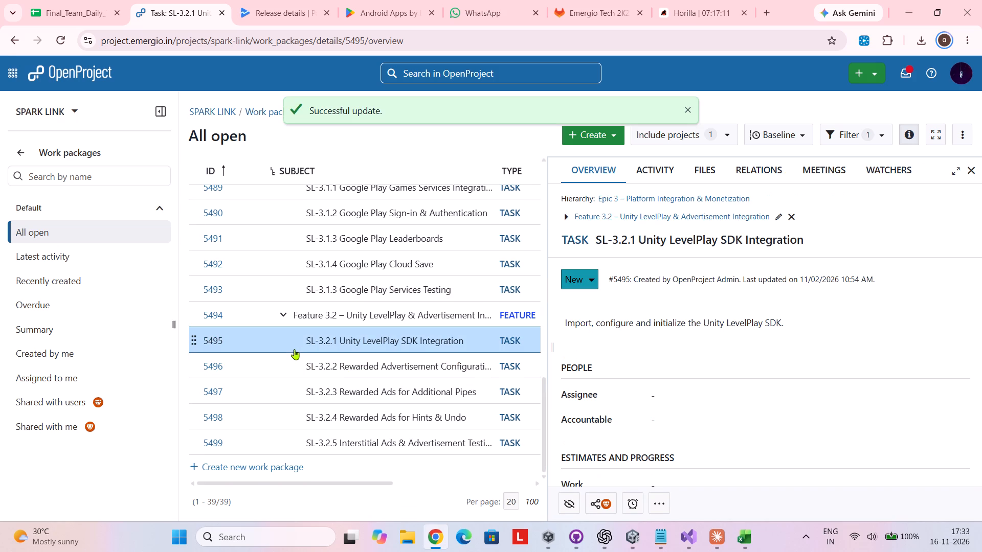
scroll(448, 363, "down", 2)
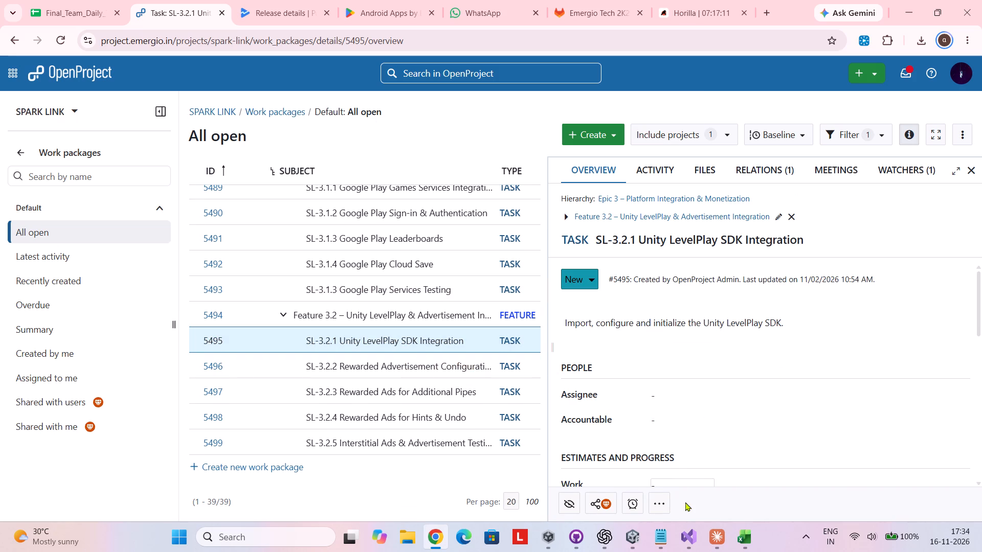
left_click(688, 480)
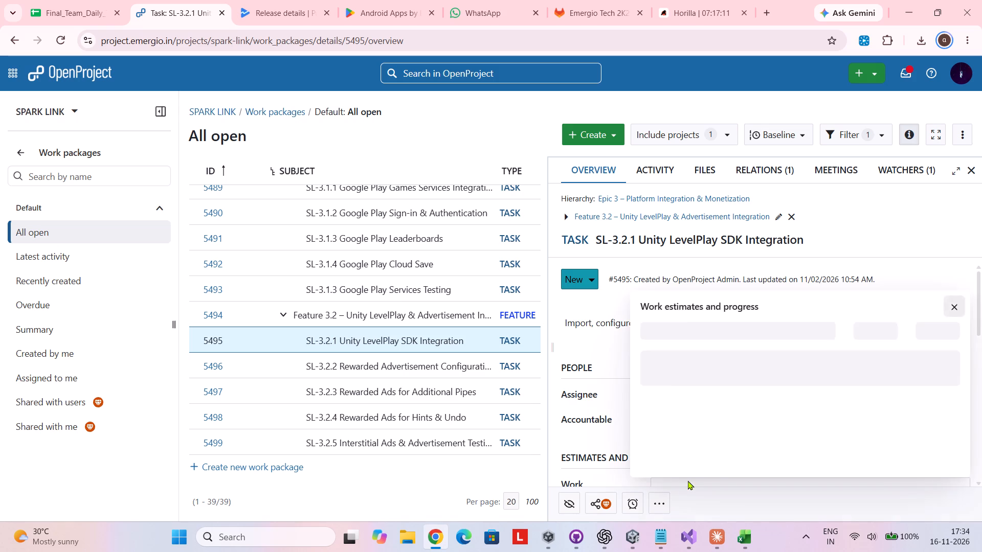
key("2")
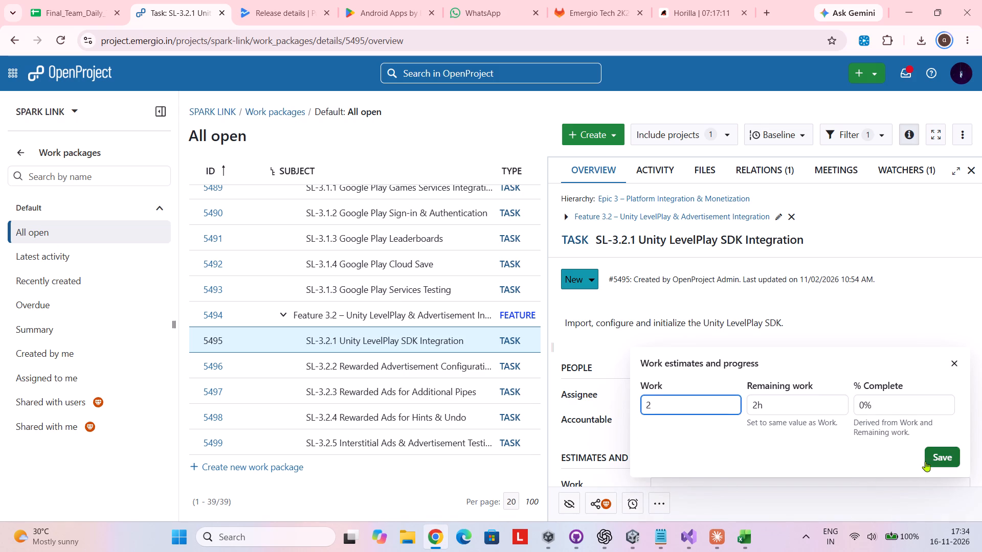
left_click(931, 461)
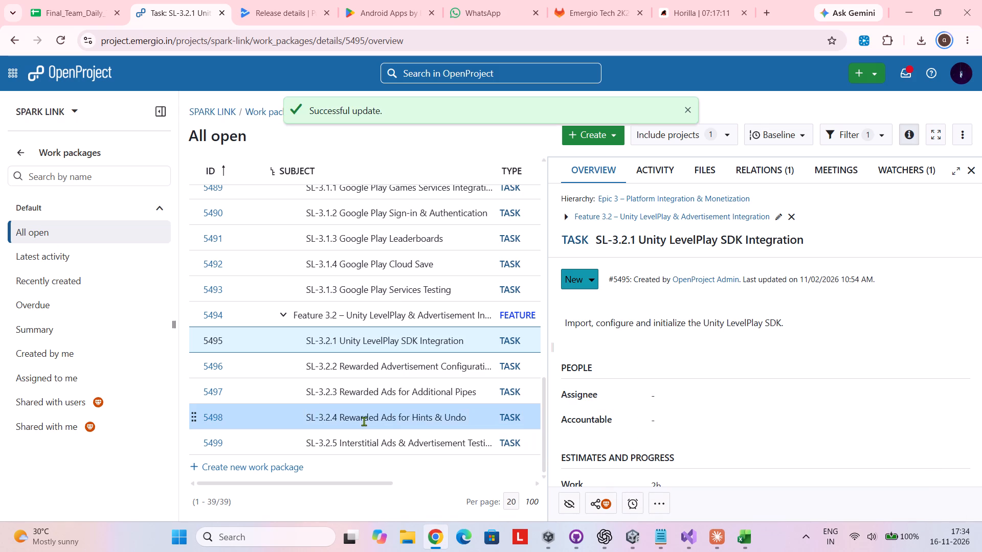
Set the Work estimate of task SL-3.2.2 Rewarded Advertisement Configuration to 1 hour and save it.
left_click(300, 367)
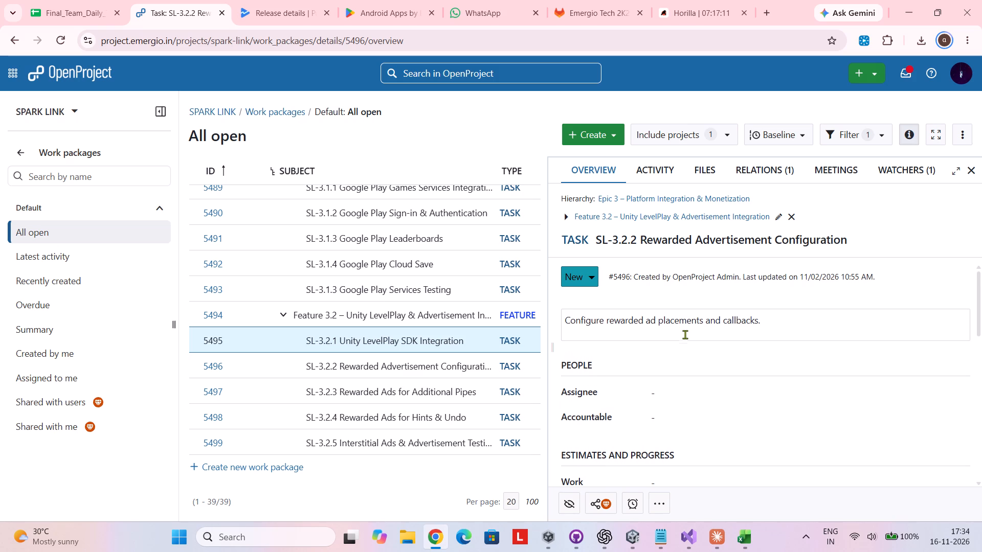
scroll(685, 334, "down", 1)
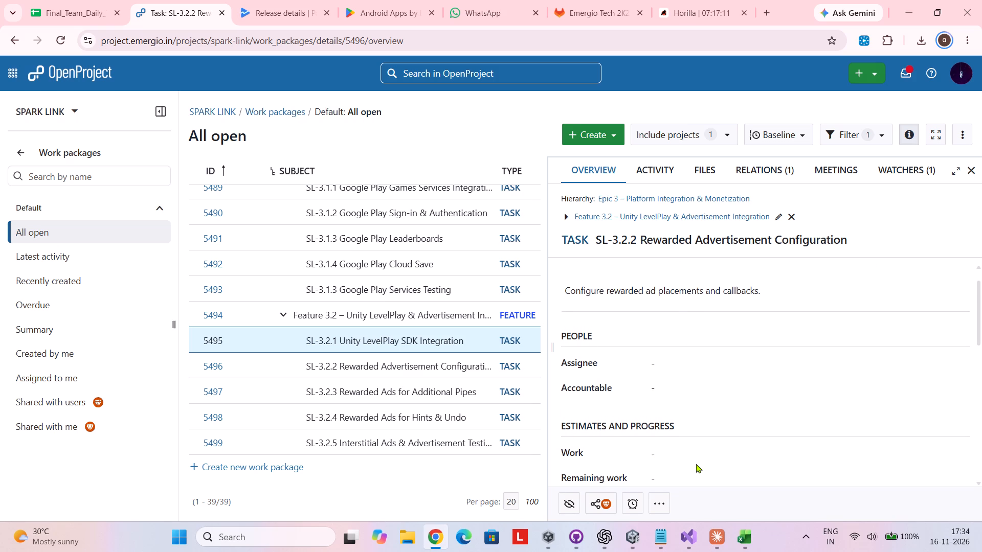
scroll(696, 464, "up", 1)
scroll(696, 464, "down", 1)
left_click(691, 463)
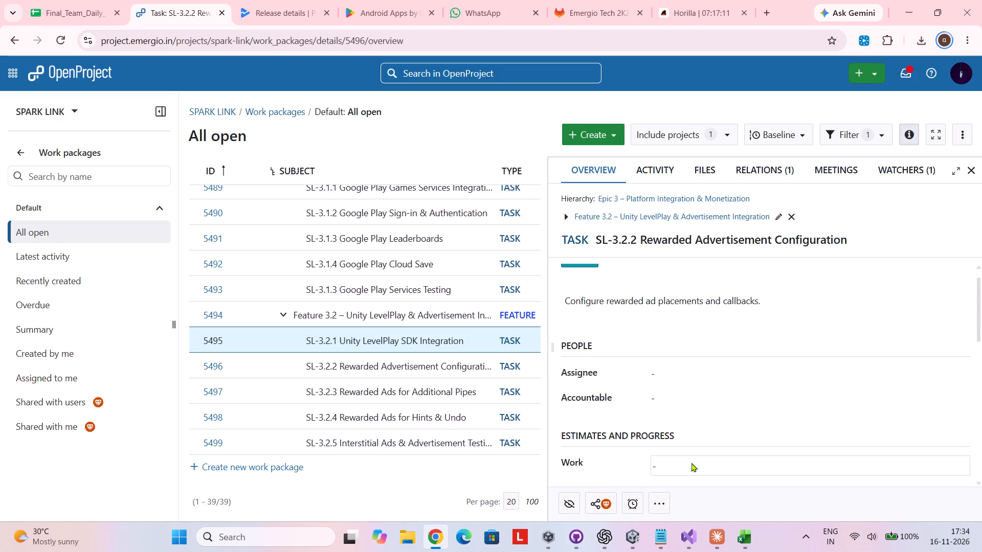
key("1")
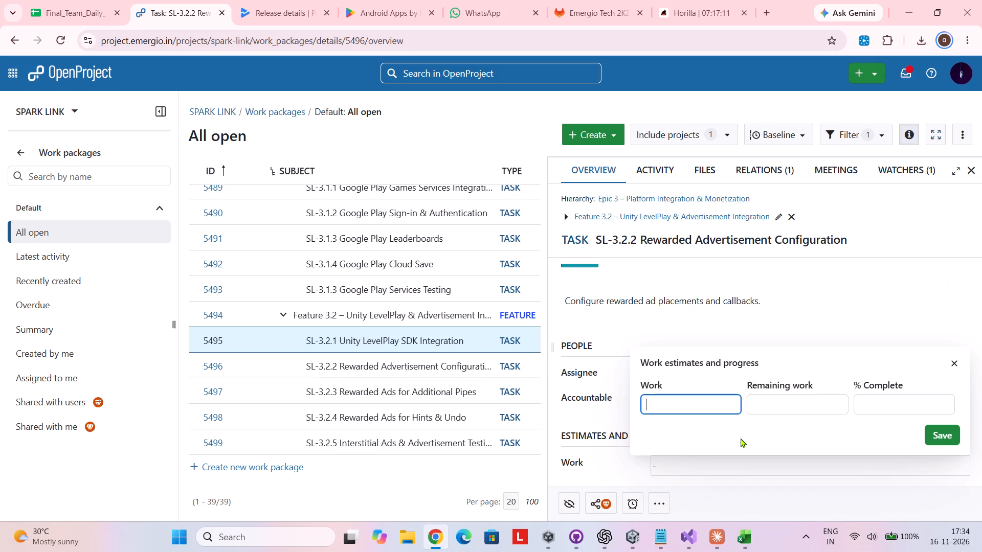
key("1")
left_click(929, 433)
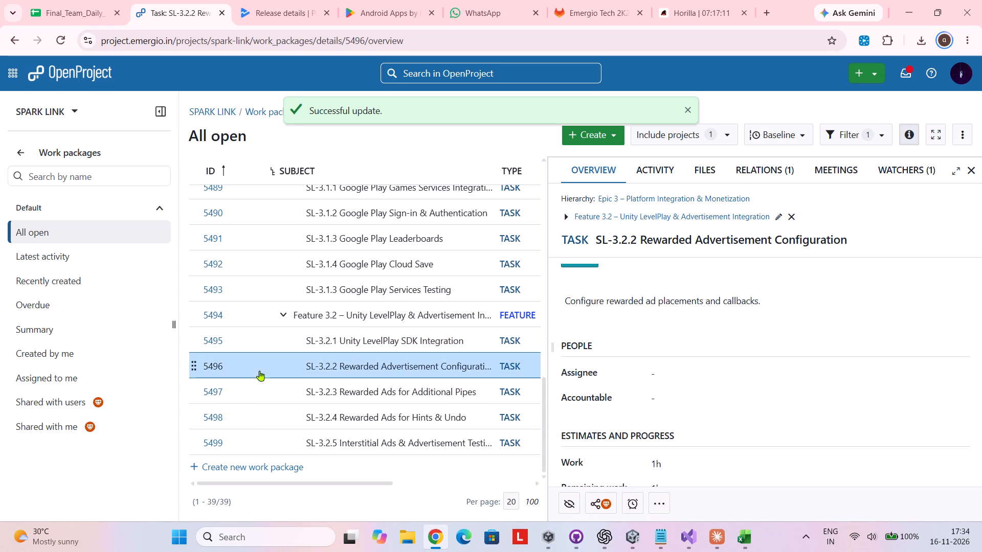
Set the Work estimate of task SL-3.2.3 Rewarded Ads for Additional Pipes to 1 hour and save it.
left_click(266, 394)
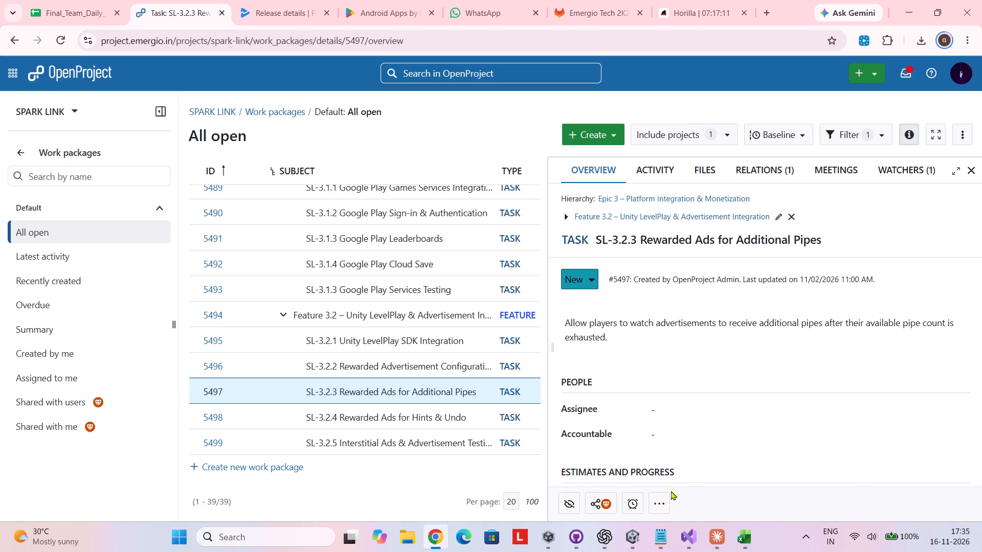
scroll(680, 476, "down", 1)
left_click(677, 452)
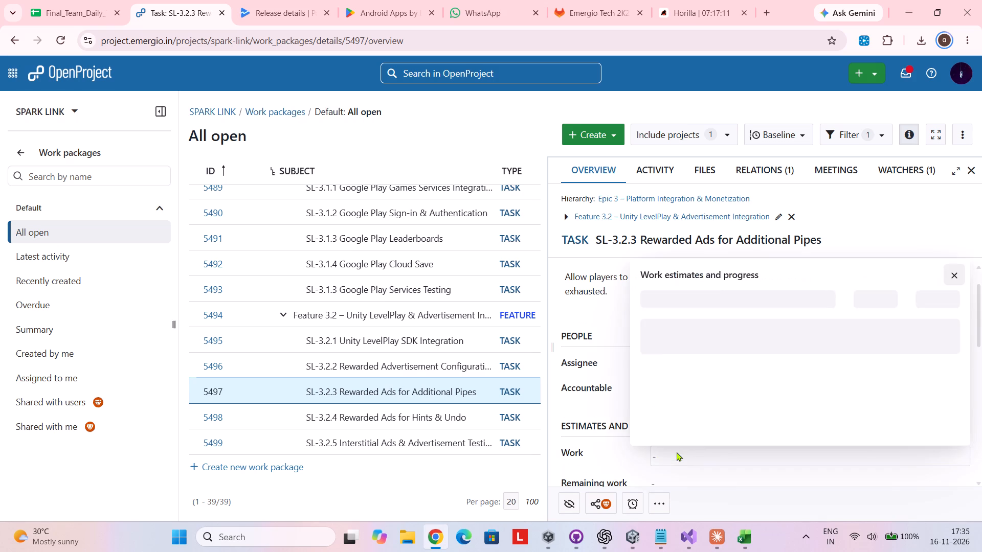
key("1")
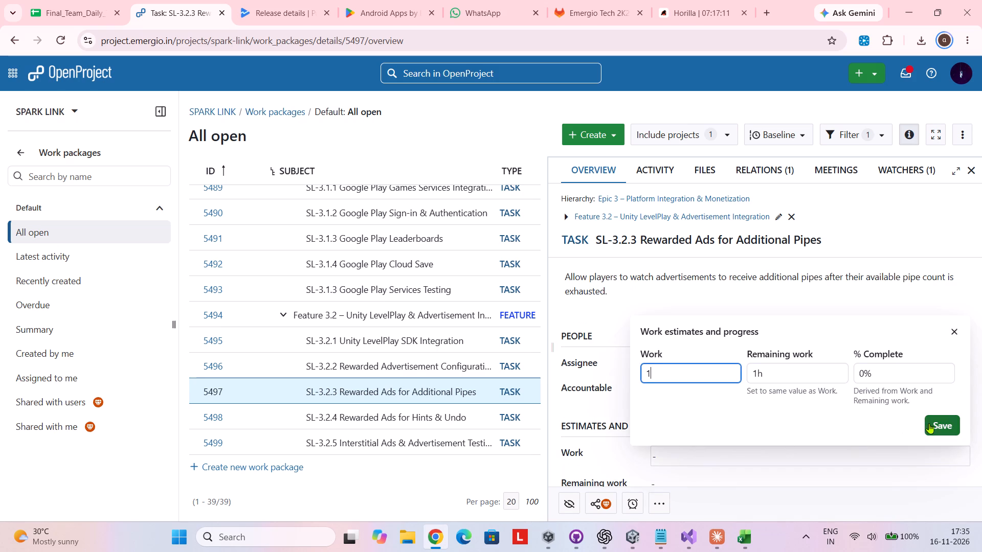
left_click(931, 425)
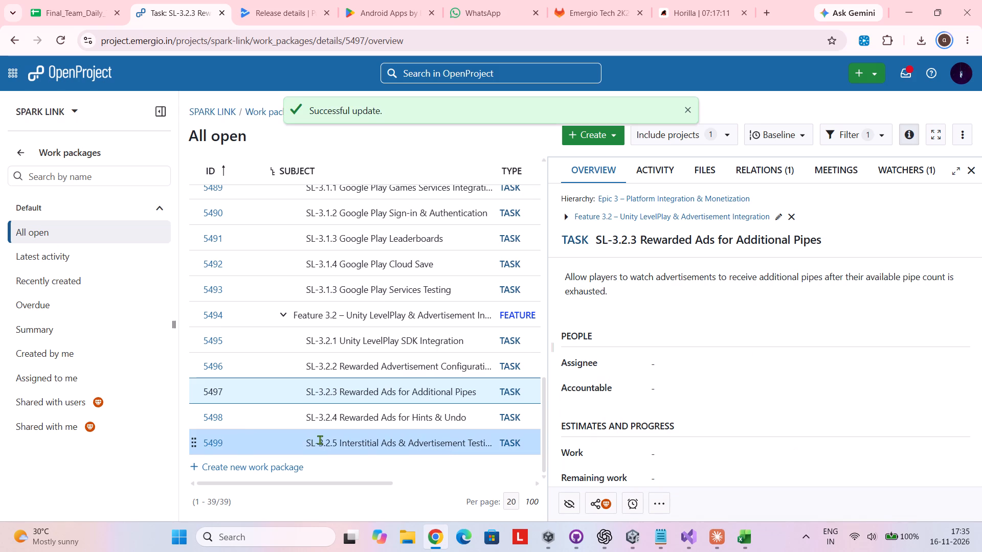
Set the Work estimate of task SL-3.2.4 Rewarded Ads for Hints & Undo to 1 hour and save it.
left_click(260, 421)
scroll(631, 442, "down", 1)
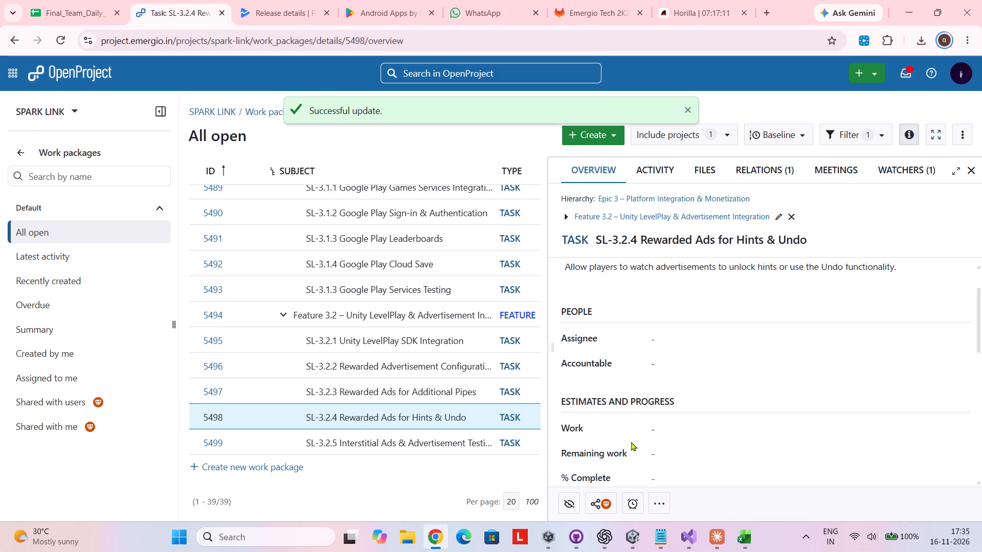
left_click(676, 434)
key("1")
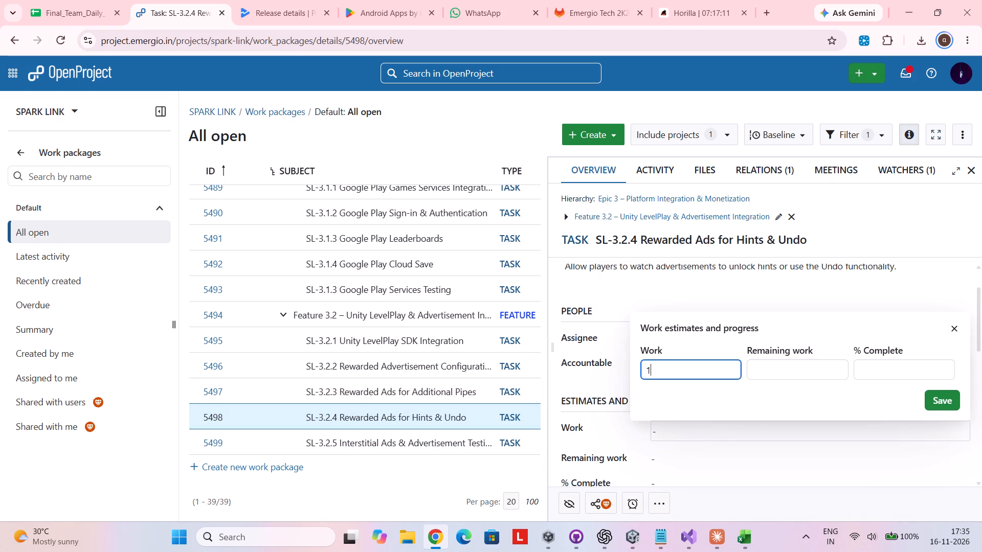
left_click(946, 405)
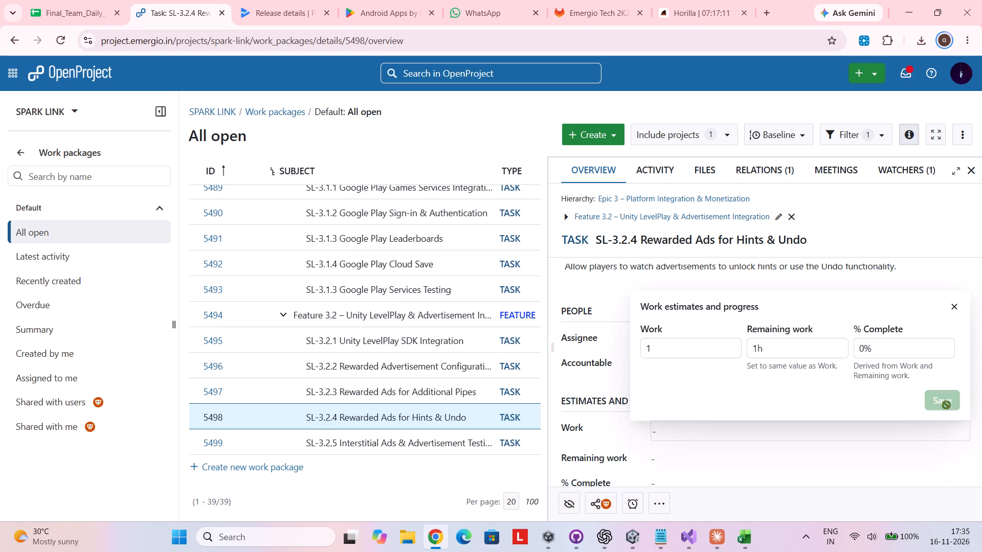
Set the Work estimate of task SL-3.2.5 Interstitial Ads & Advertisement Testing to 3 hours and save it.
left_click(281, 438)
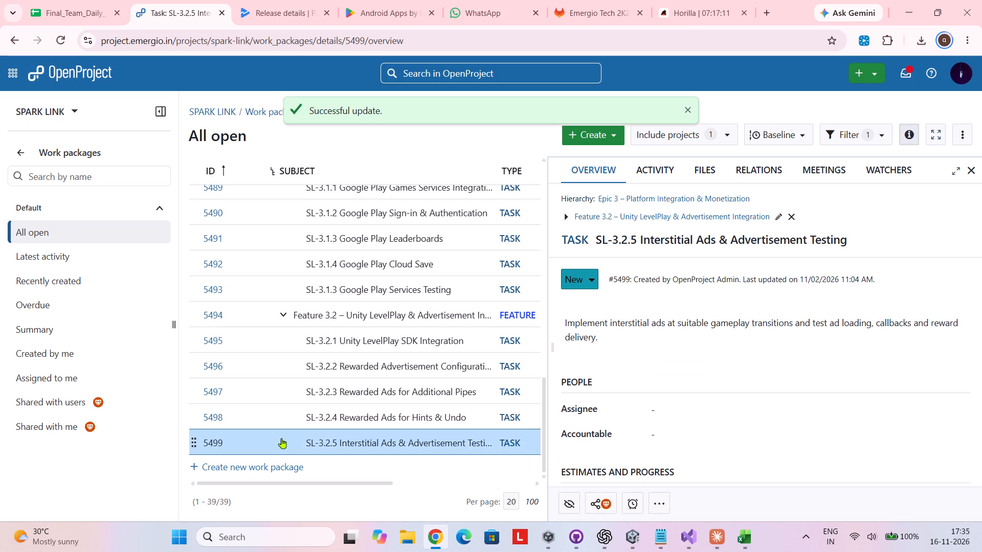
scroll(380, 420, "down", 2)
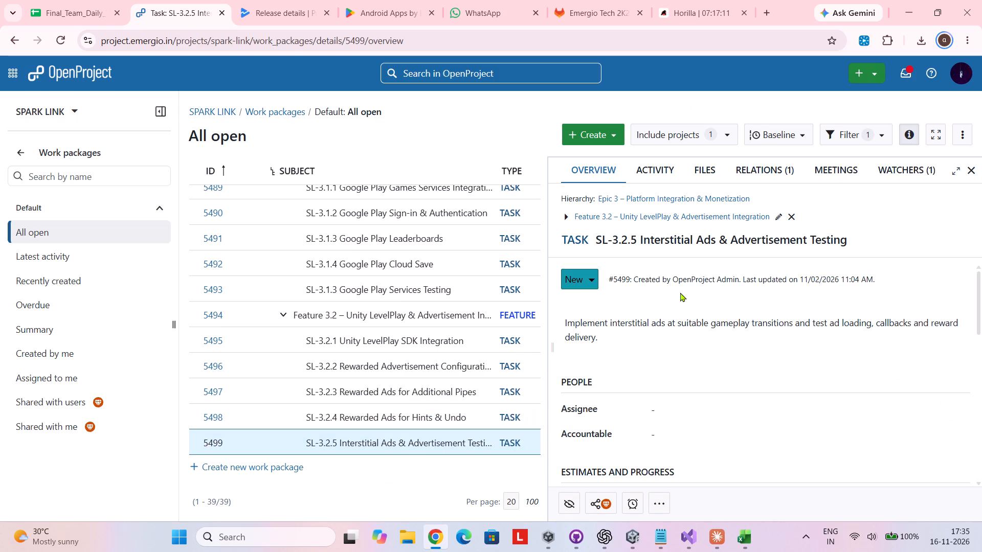
scroll(716, 376, "down", 1)
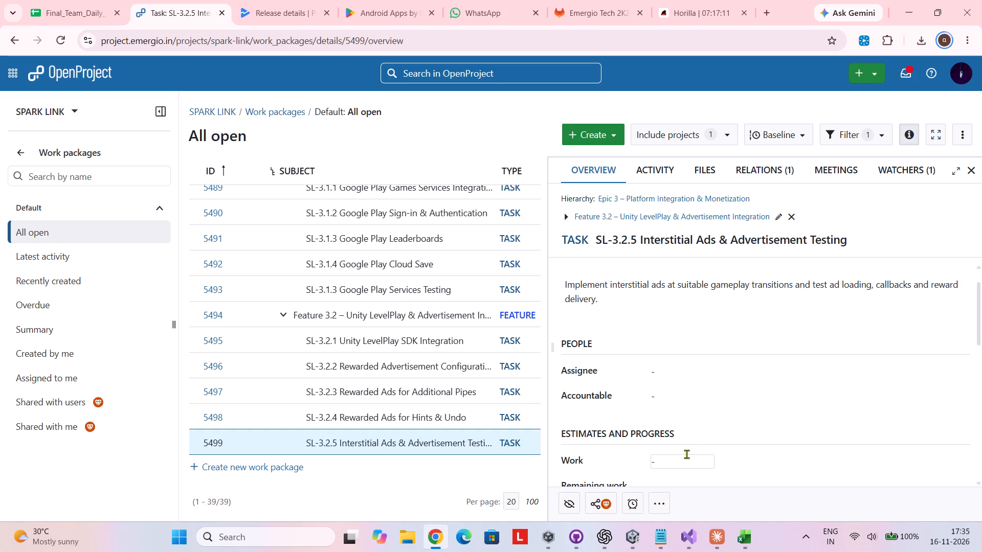
left_click(686, 455)
key("3")
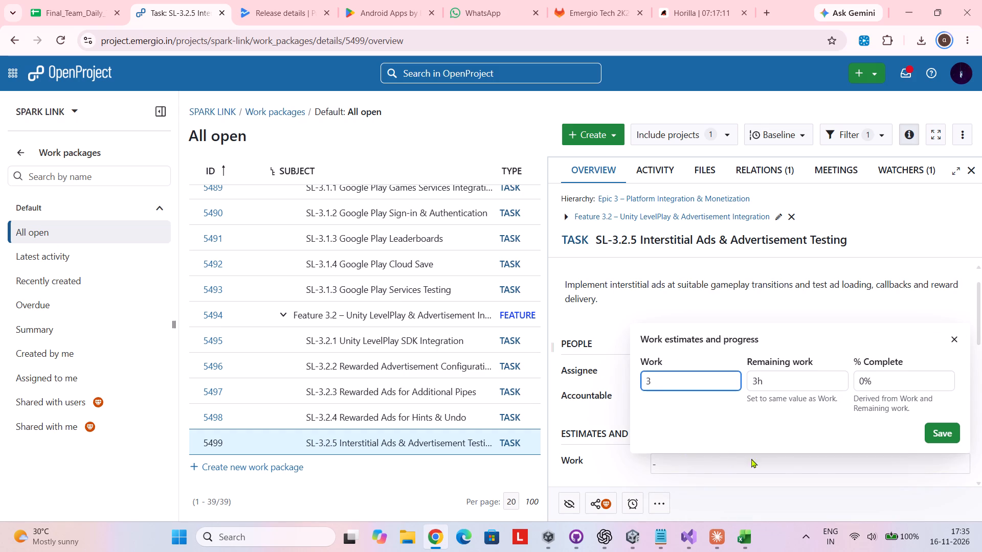
left_click(943, 436)
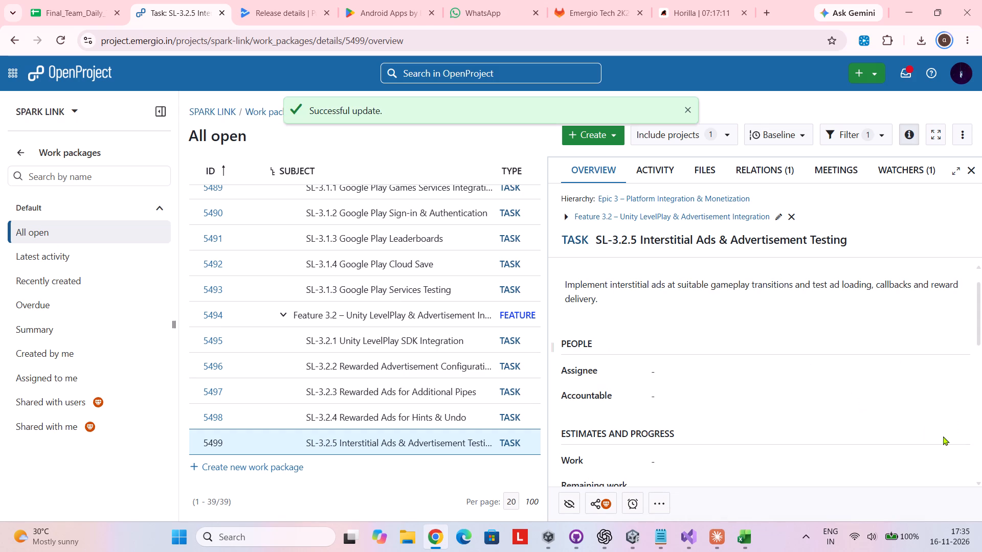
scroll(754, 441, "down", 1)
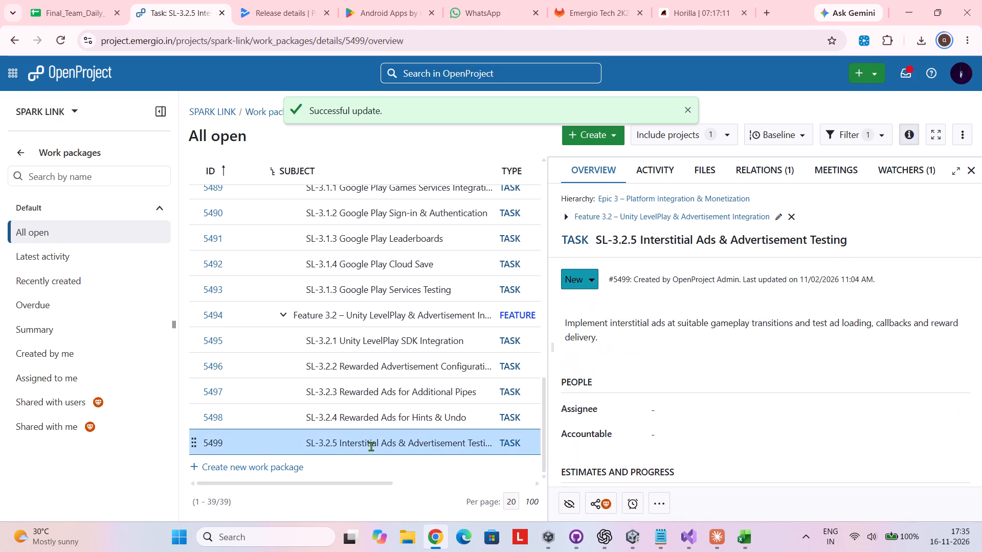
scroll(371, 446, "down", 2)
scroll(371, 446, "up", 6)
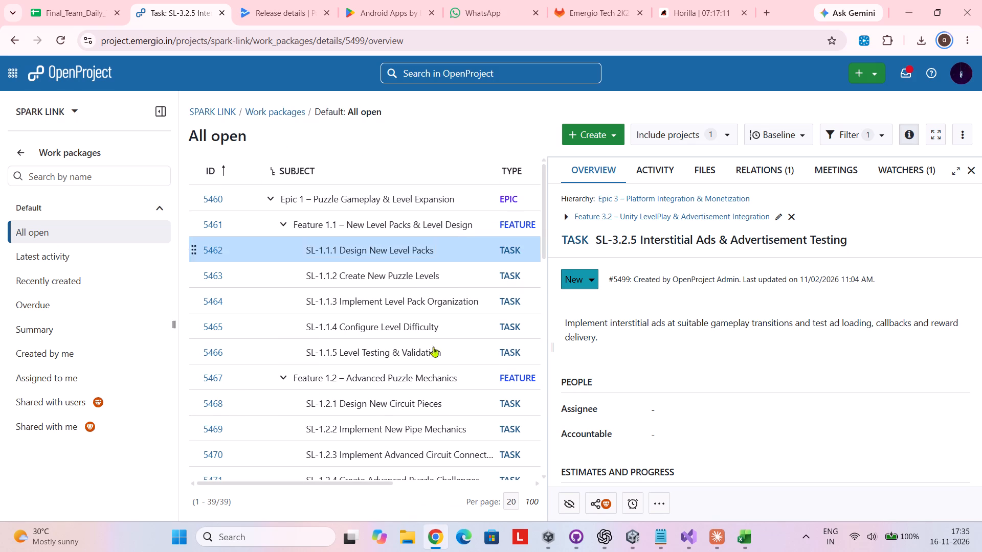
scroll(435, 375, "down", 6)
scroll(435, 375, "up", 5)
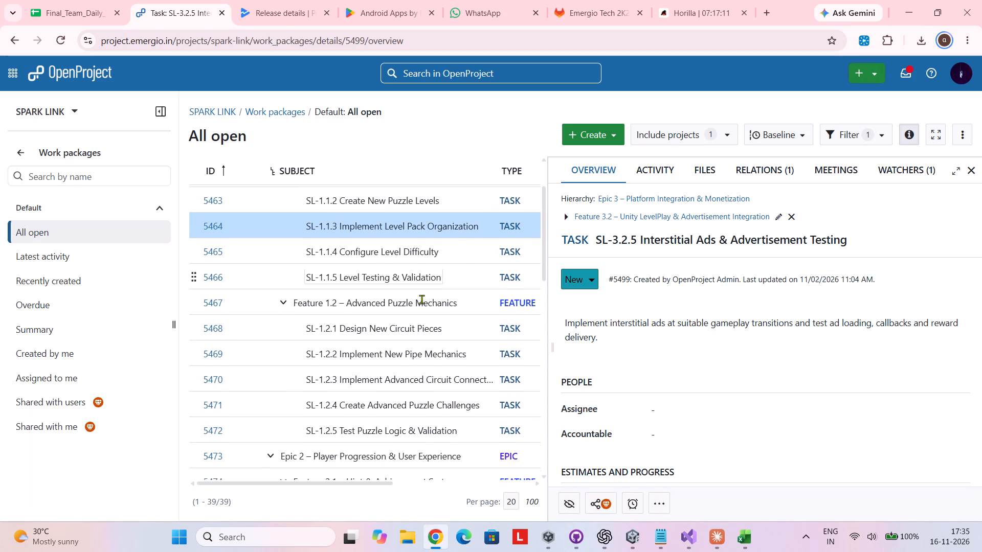
scroll(421, 299, "down", 4)
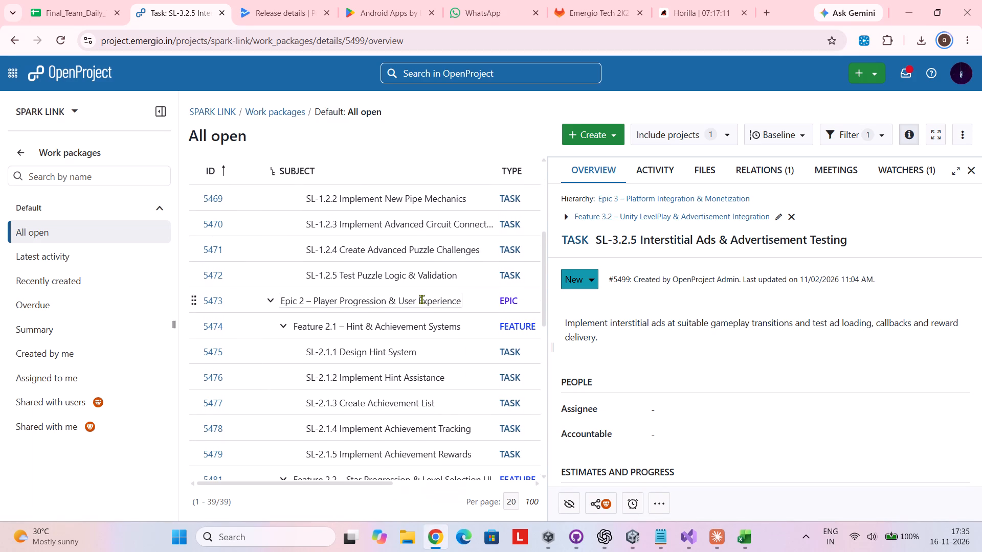
scroll(421, 299, "down", 4)
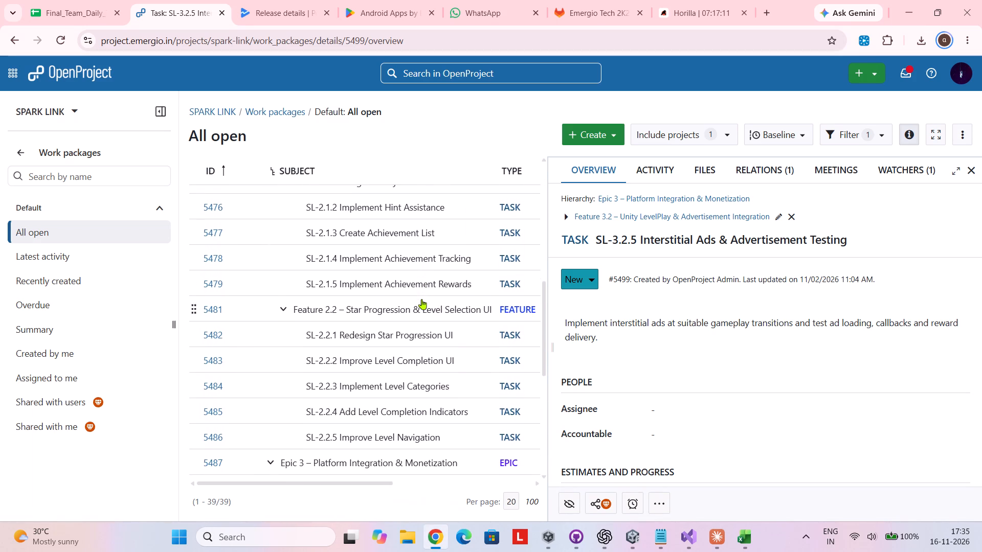
scroll(421, 299, "down", 4)
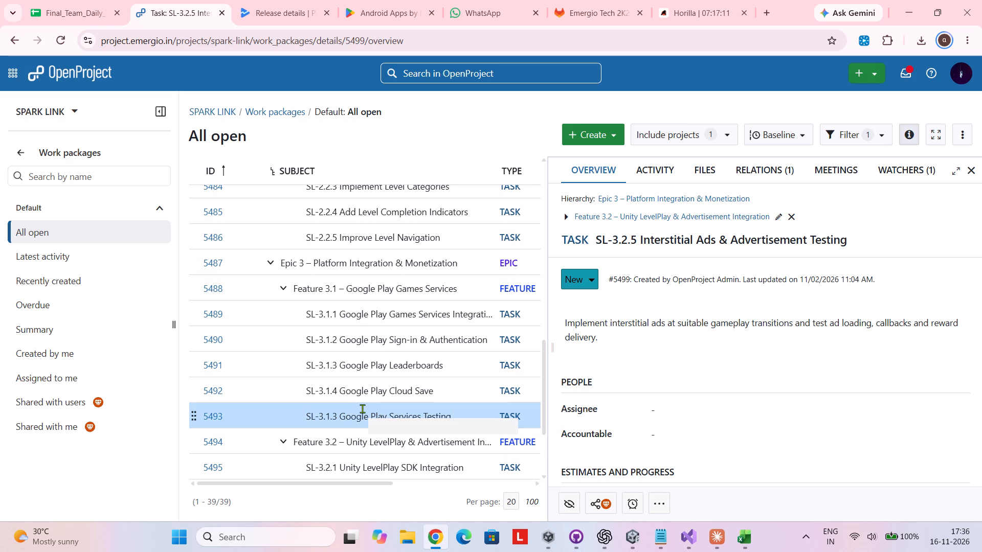
scroll(362, 408, "down", 4)
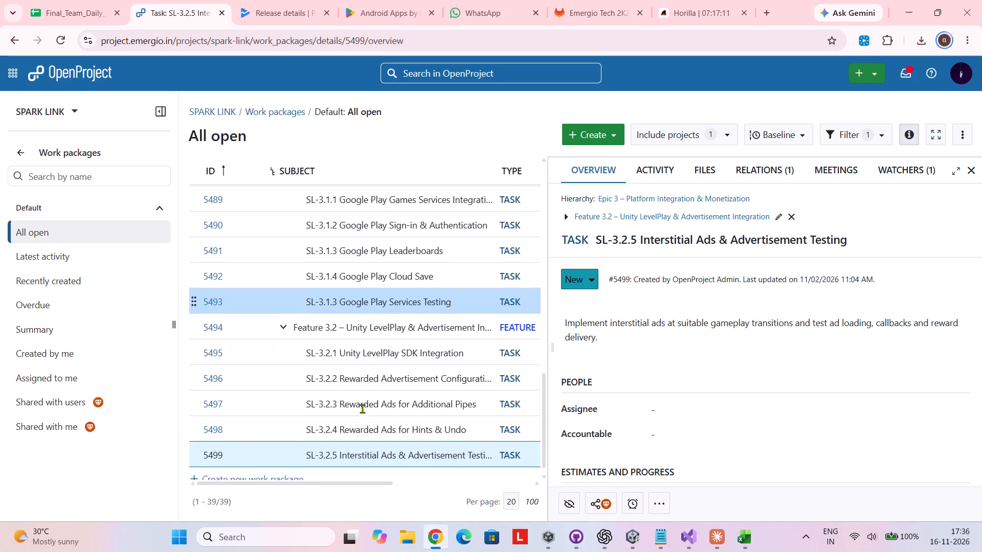
scroll(362, 408, "down", 1)
scroll(362, 408, "up", 2)
scroll(362, 408, "down", 4)
scroll(362, 408, "up", 2)
scroll(362, 408, "down", 6)
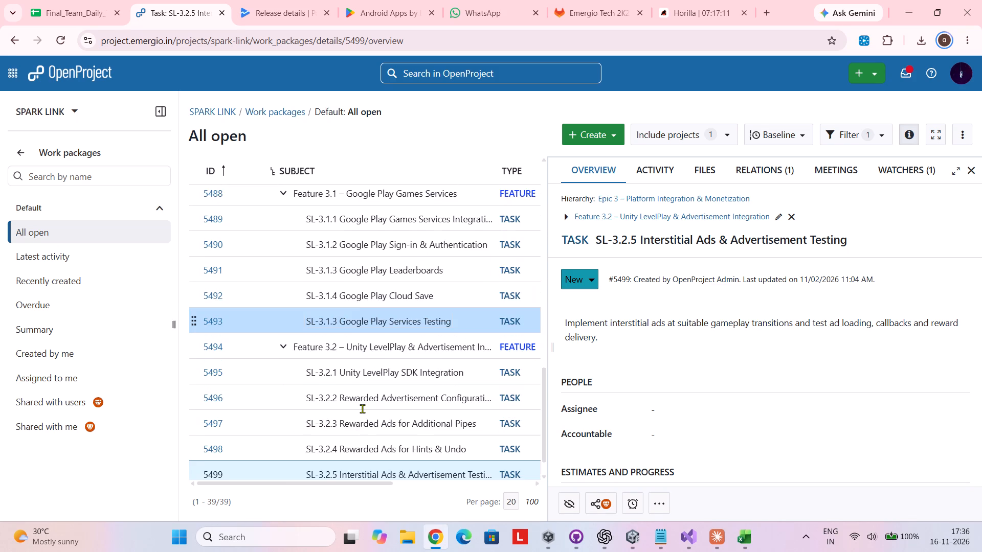
scroll(535, 231, "up", 5)
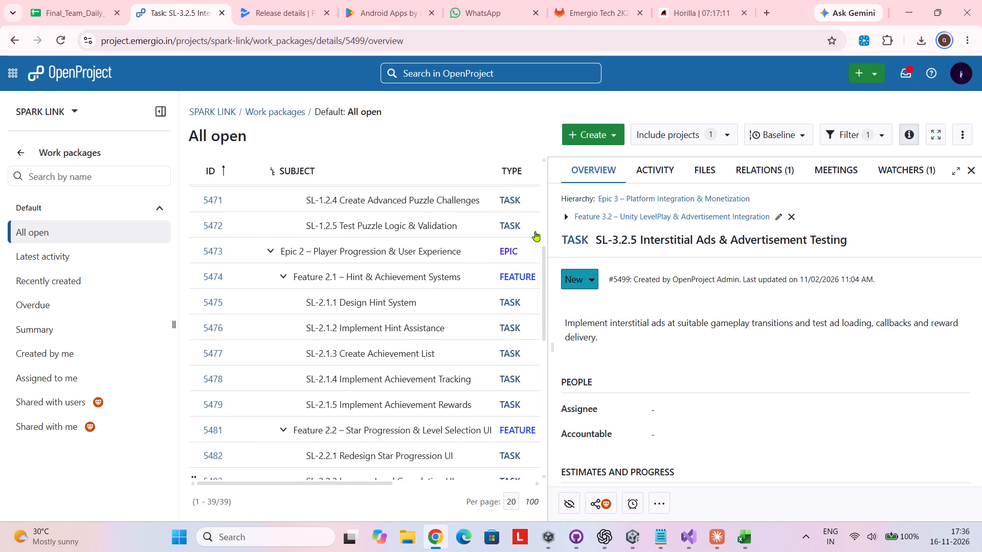
scroll(535, 231, "up", 2)
scroll(535, 231, "down", 6)
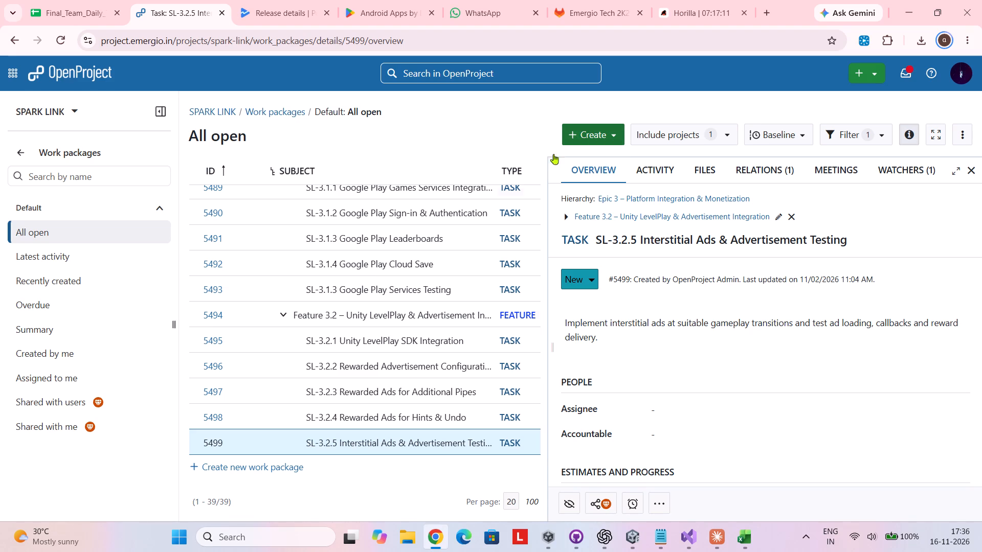
scroll(372, 295, "up", 2)
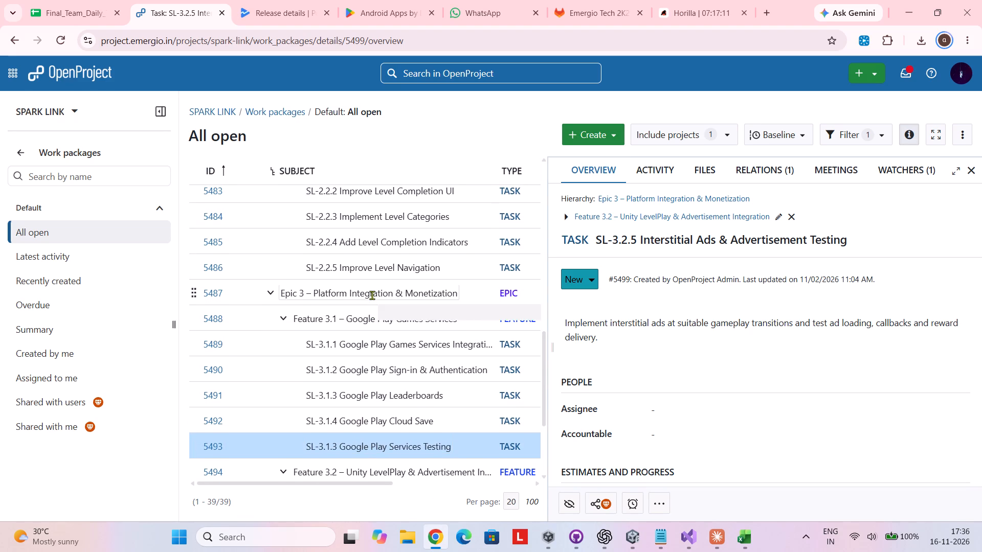
scroll(372, 295, "up", 3)
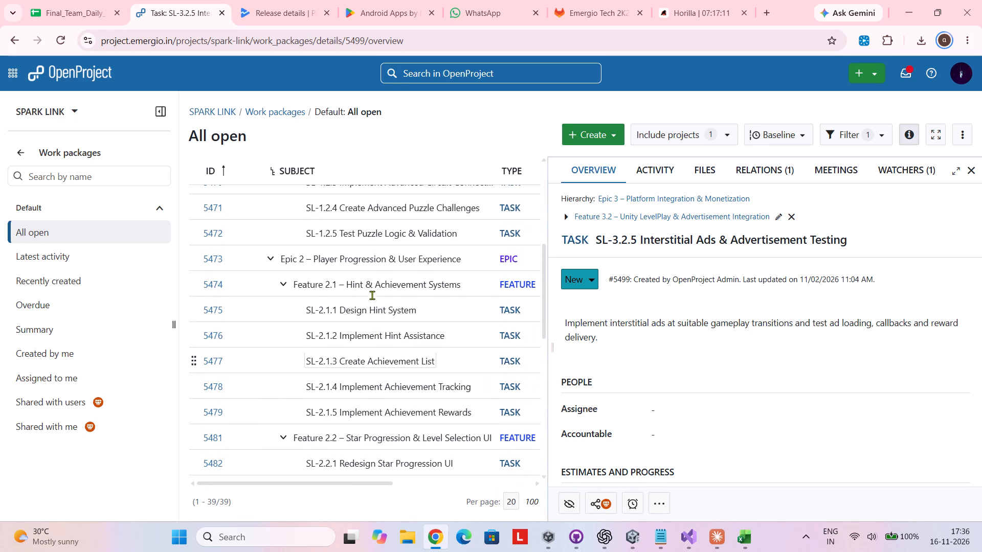
scroll(372, 295, "up", 2)
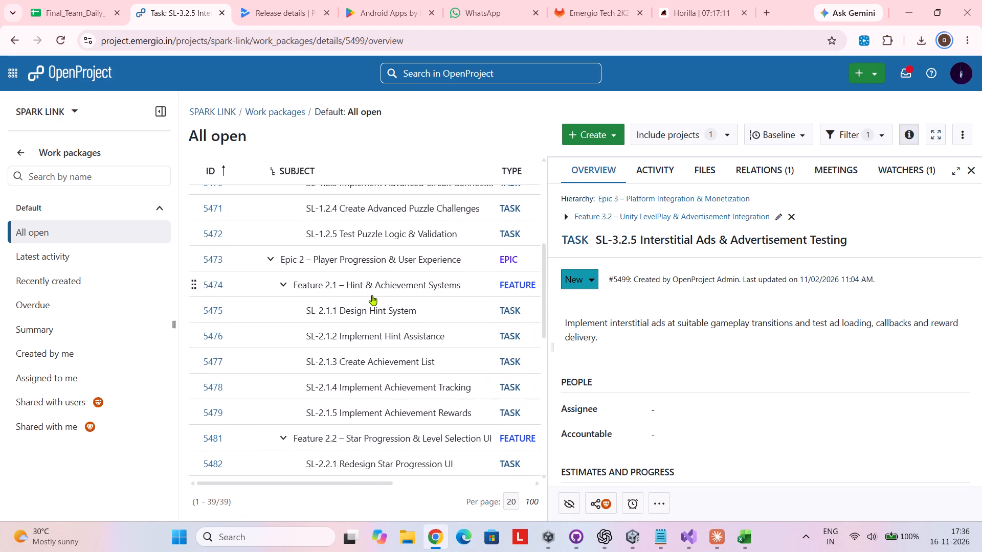
scroll(372, 295, "down", 3)
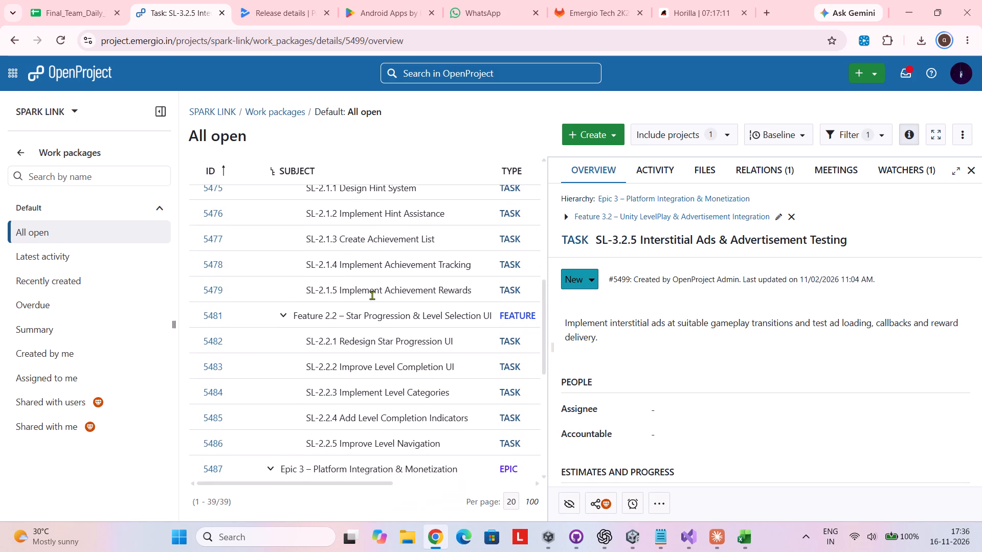
scroll(372, 295, "down", 1)
scroll(372, 295, "up", 1)
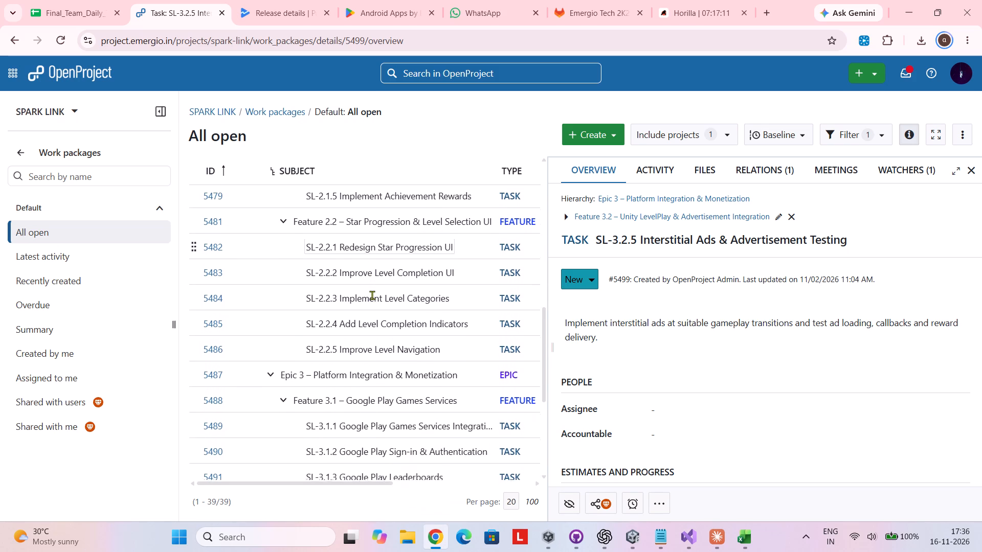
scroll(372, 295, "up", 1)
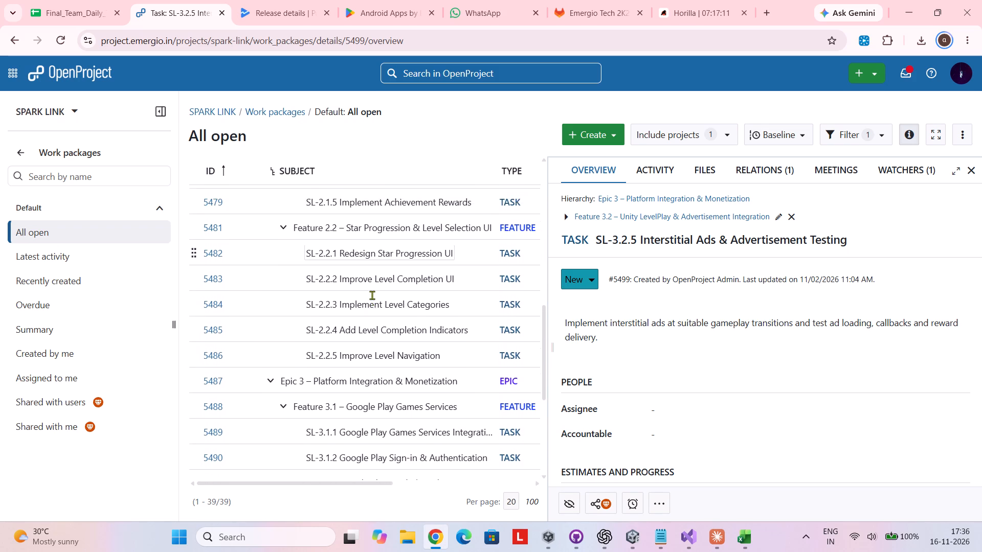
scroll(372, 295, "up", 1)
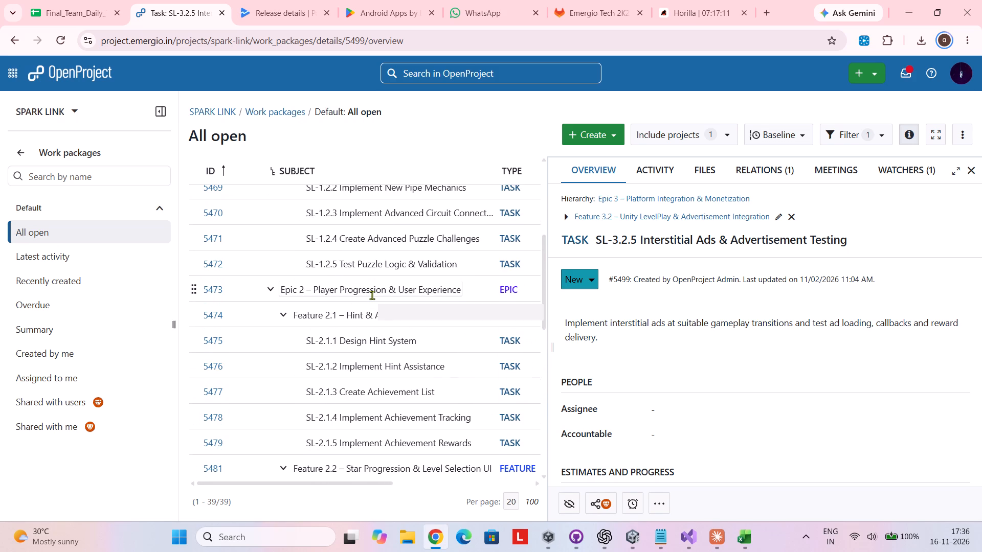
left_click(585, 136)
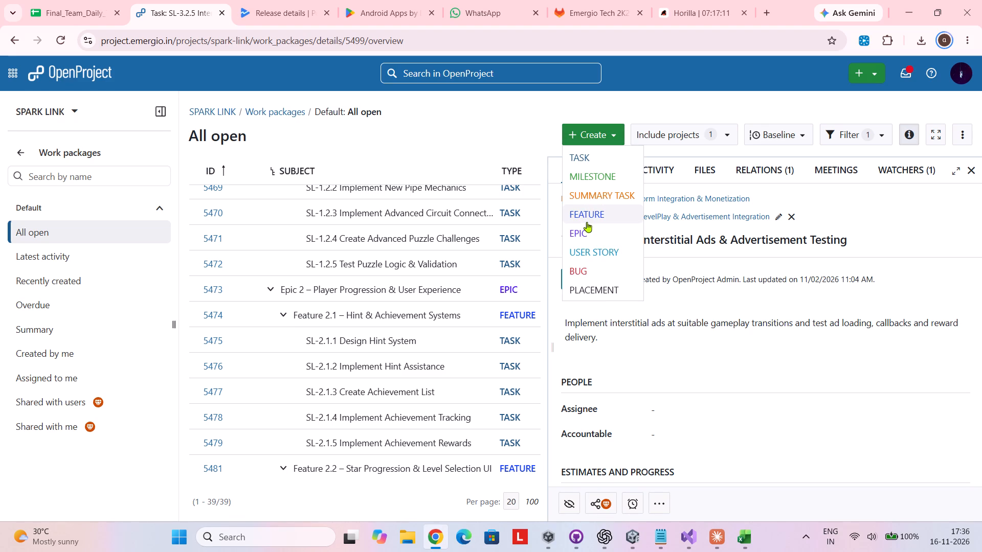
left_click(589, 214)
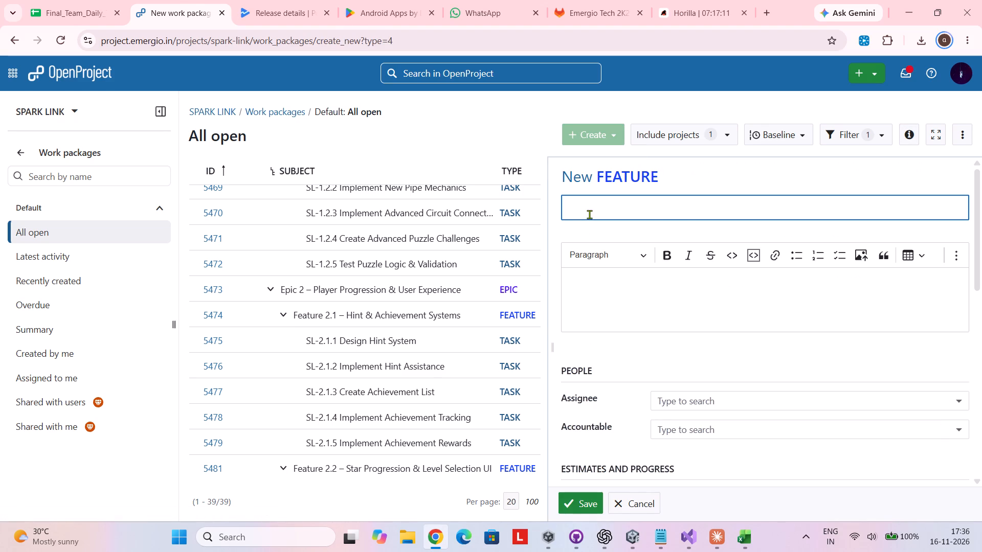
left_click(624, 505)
Start a new Feature work package in SPARK LINK and give it the subject "Feature 2.3 - Design".
left_click(257, 290)
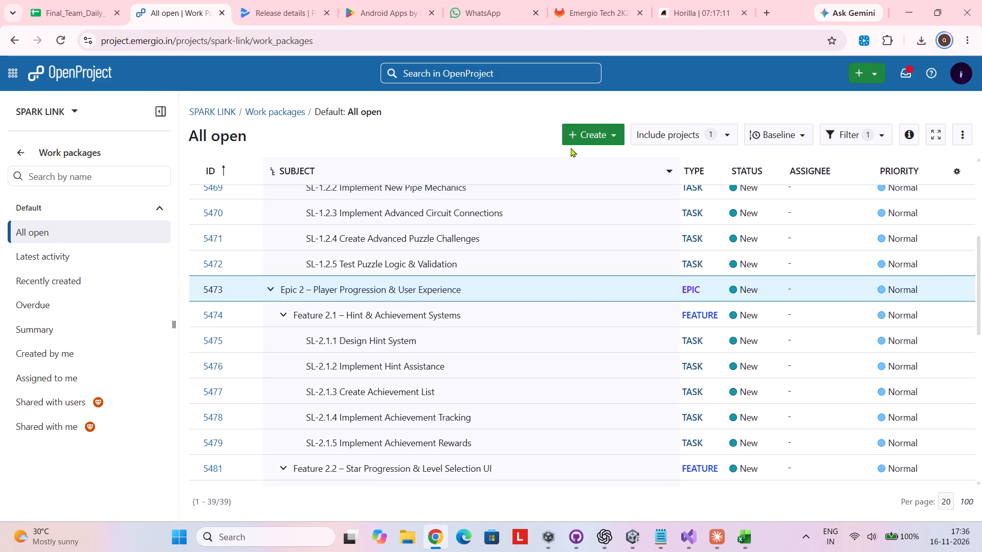
left_click(571, 139)
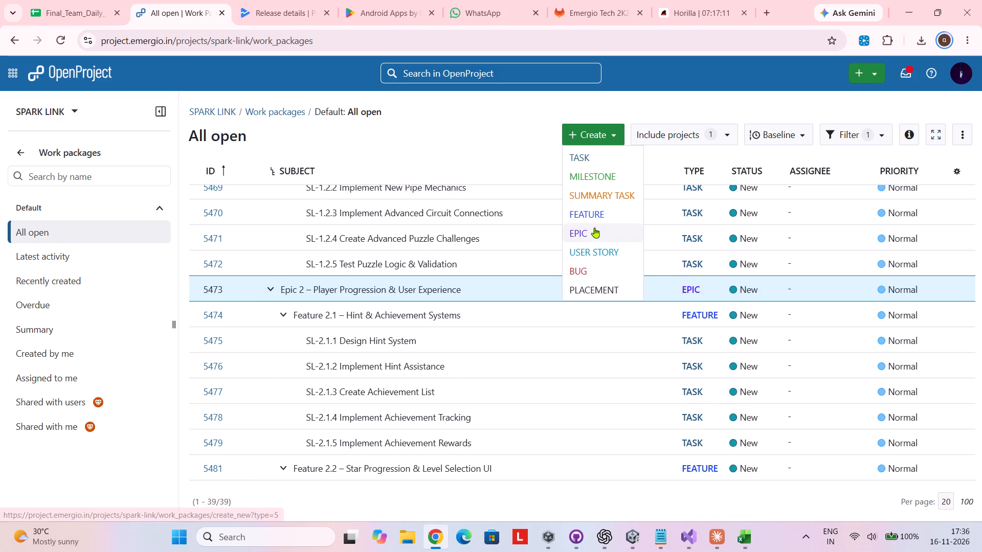
left_click(597, 218)
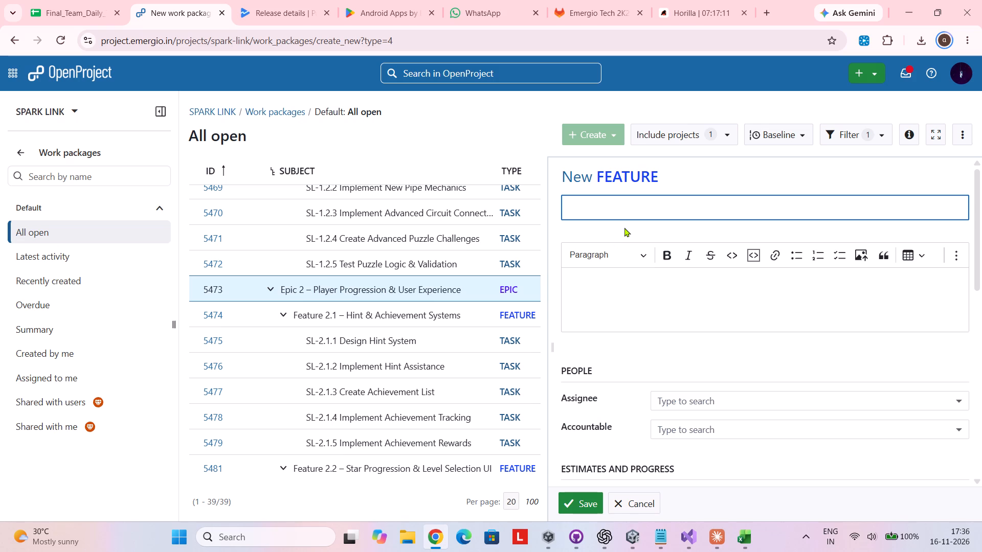
scroll(310, 336, "down", 1)
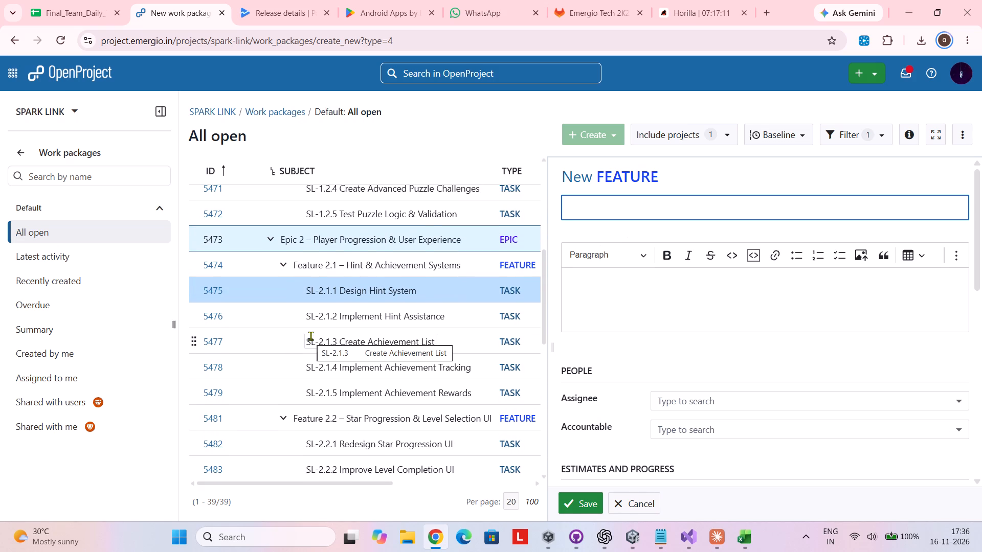
key("f")
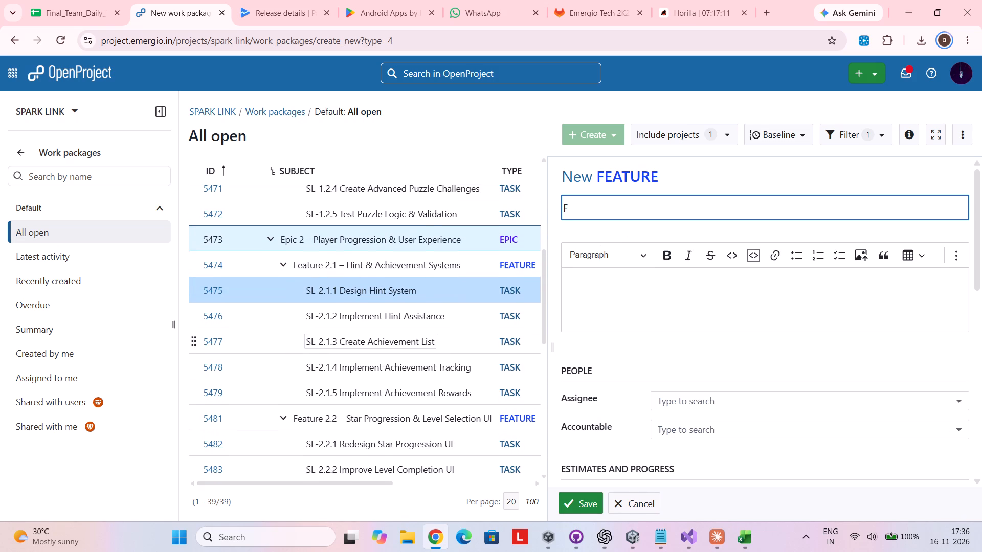
type("eature")
key("space")
type("2.3")
key("space")
type("-")
key("space")
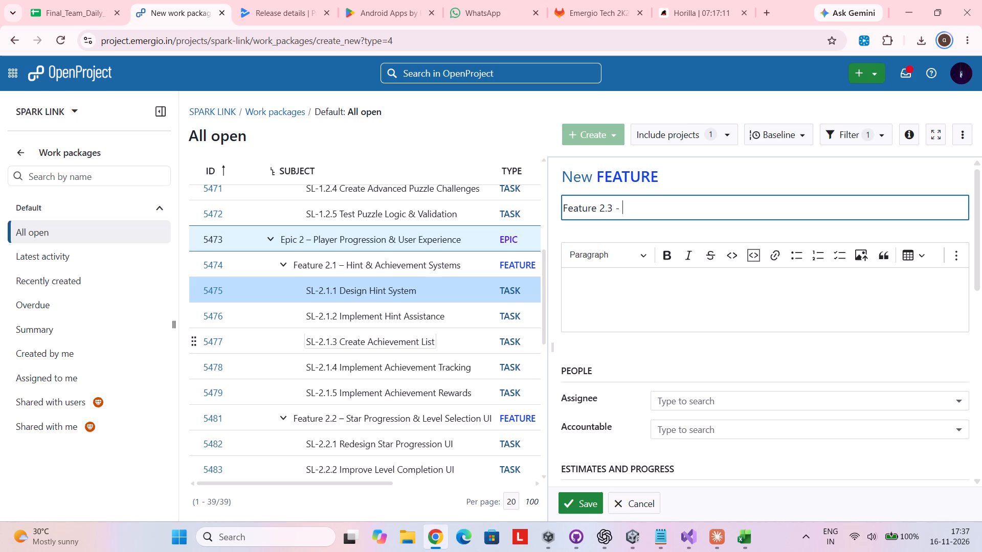
key("BackSpace")
key("minus")
key("BackSpace")
key("BackSpace")
key("shift+underscore")
key("BackSpace")
type("--")
key("space")
key("BackSpace")
key("BackSpace")
key("space")
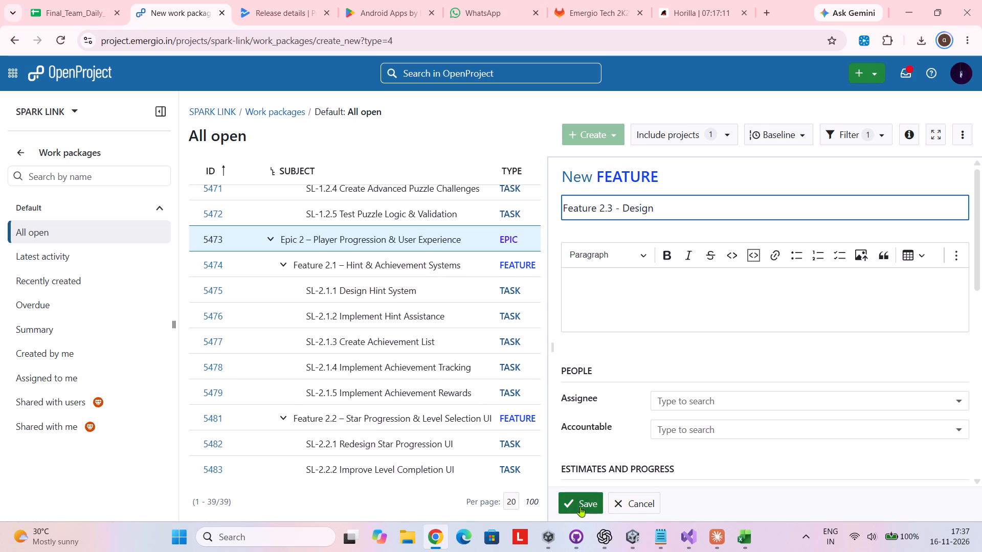
Enter "Design the overall UI" as the new feature's description and save the feature.
left_click(608, 302)
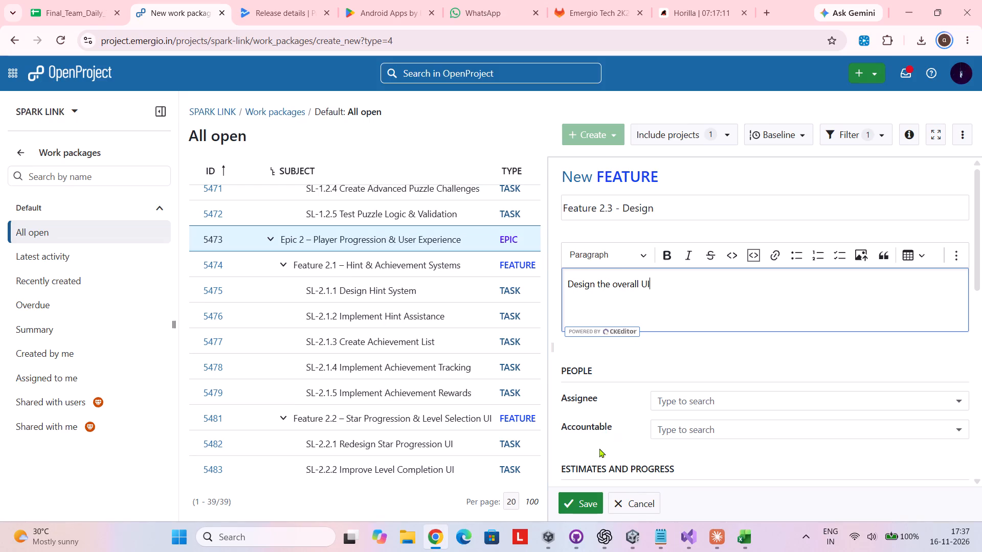
left_click(583, 500)
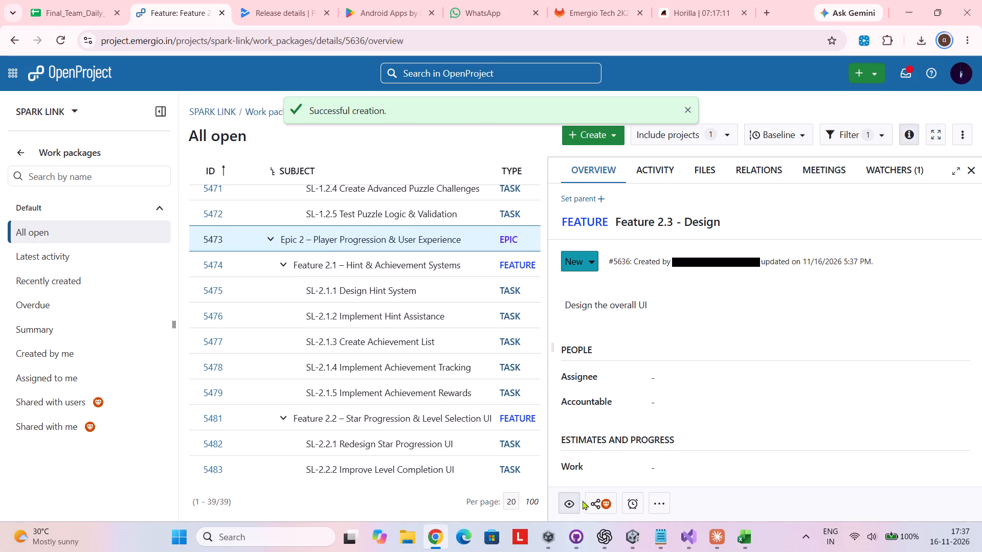
Check the details of the new Feature 2.3 - Design and its place in the work package list.
scroll(633, 332, "down", 1)
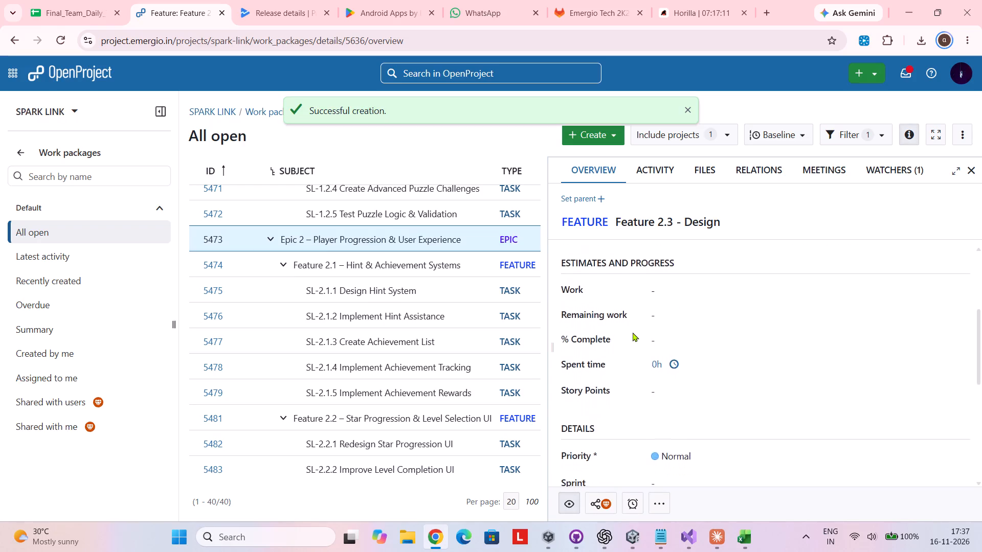
scroll(633, 332, "down", 1)
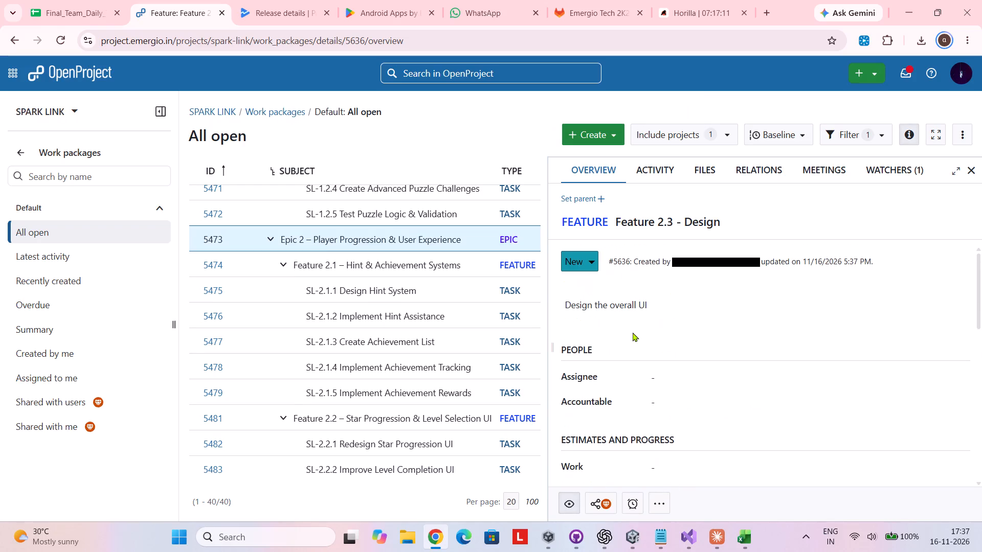
scroll(369, 308, "down", 4)
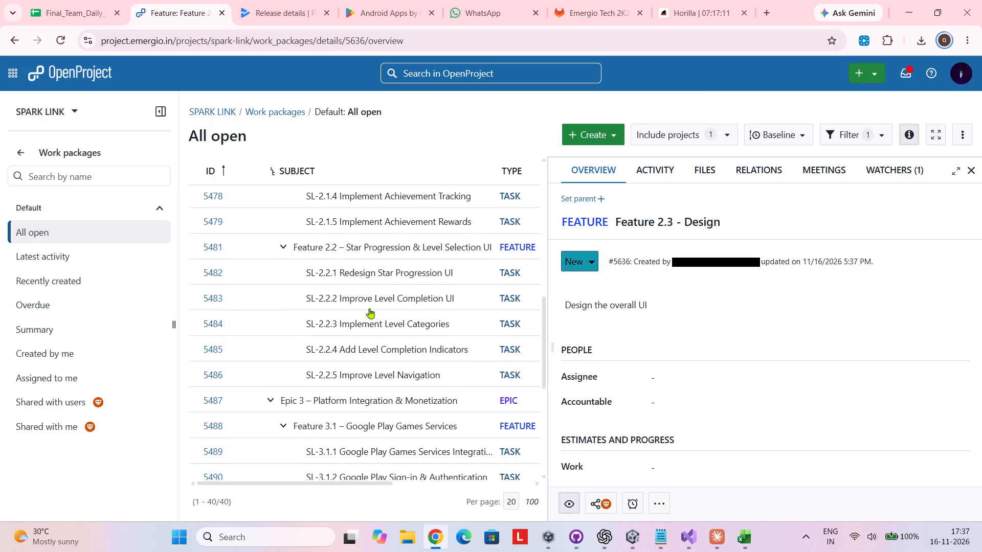
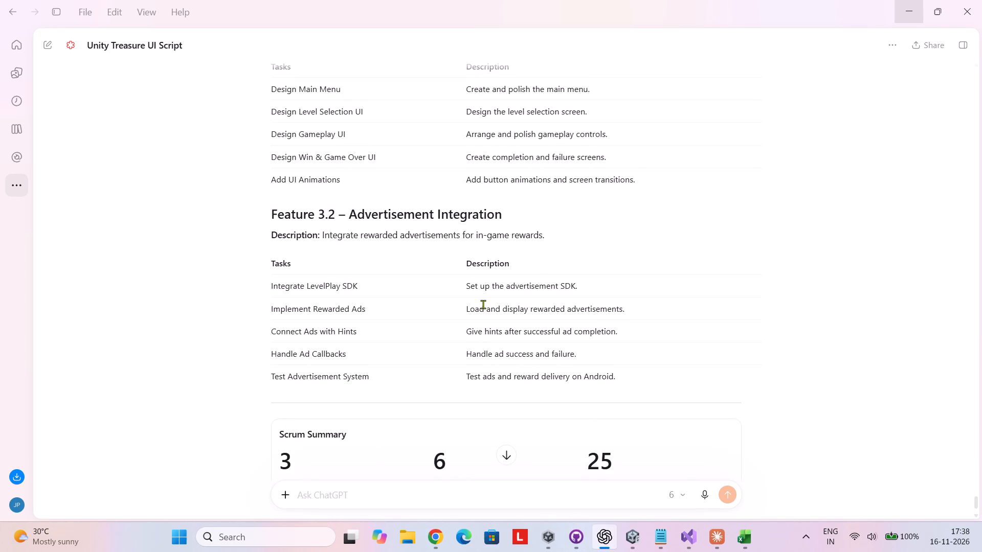
scroll(483, 304, "up", 1)
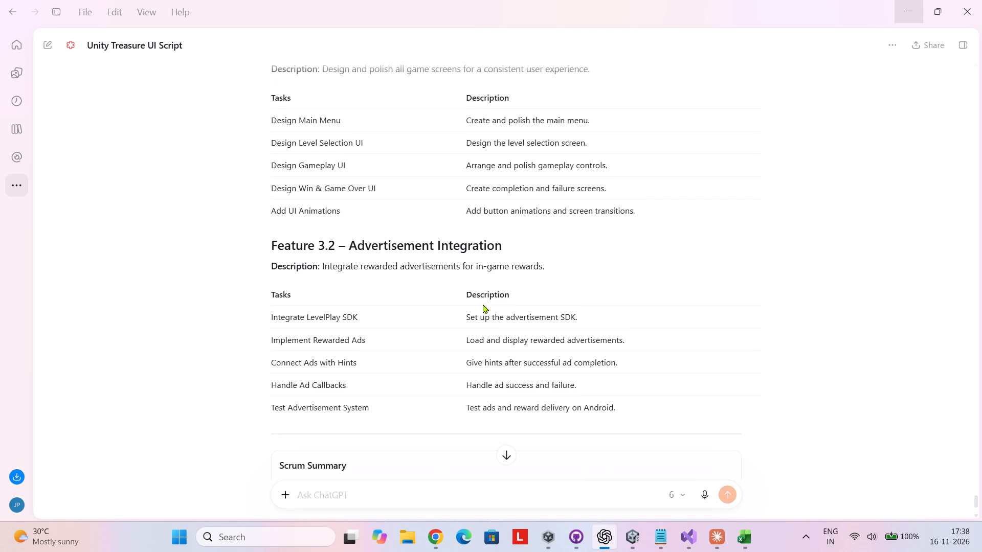
scroll(528, 292, "up", 3)
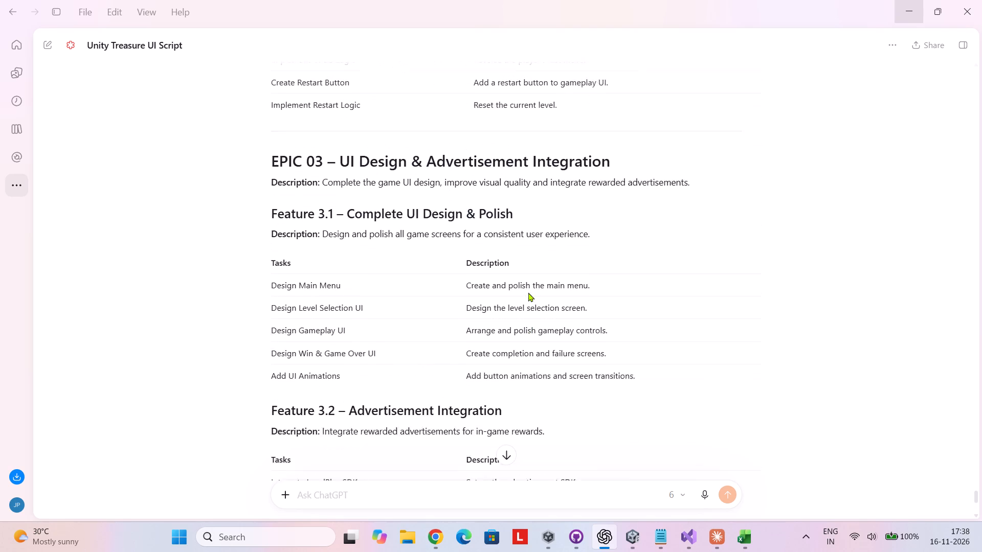
scroll(528, 292, "up", 1)
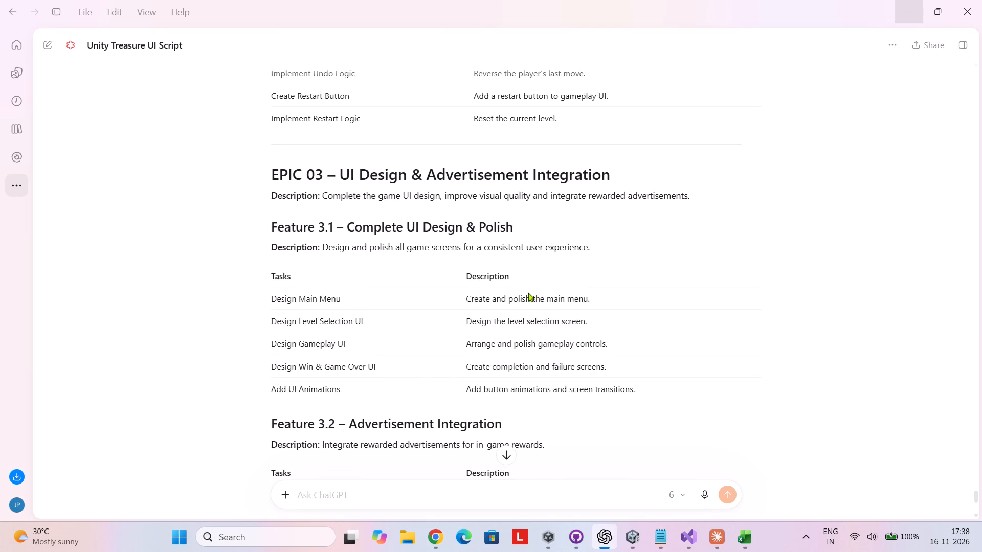
scroll(528, 292, "up", 1)
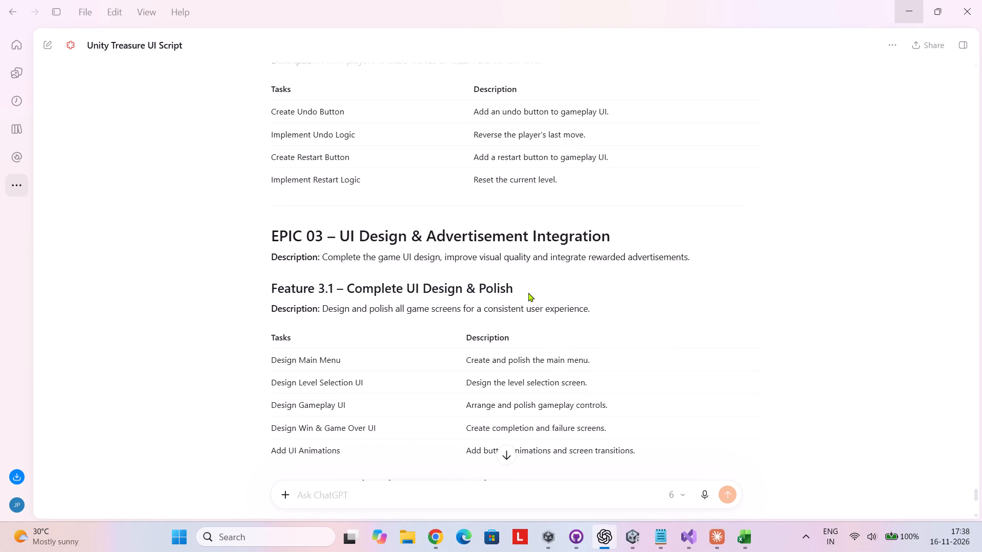
Review the features and tasks across EPIC 01, EPIC 02 and EPIC 03, ending at the UI design tasks of Feature 3.1.
scroll(528, 292, "up", 2)
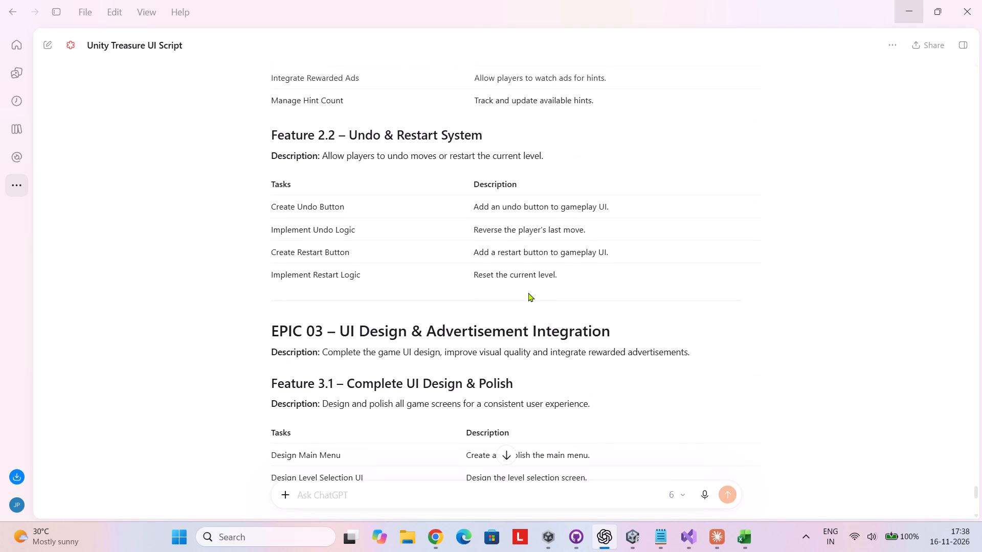
scroll(528, 292, "up", 4)
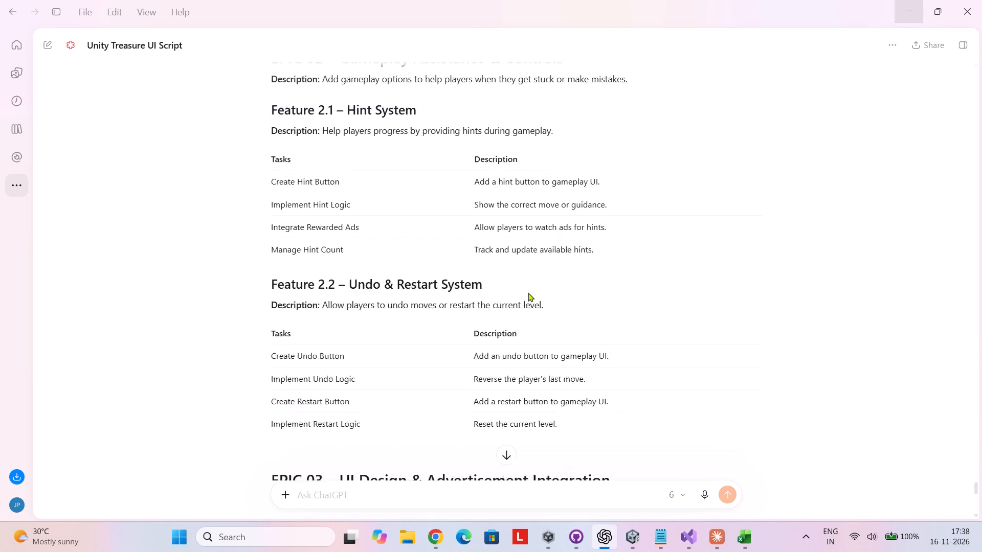
scroll(528, 292, "up", 1)
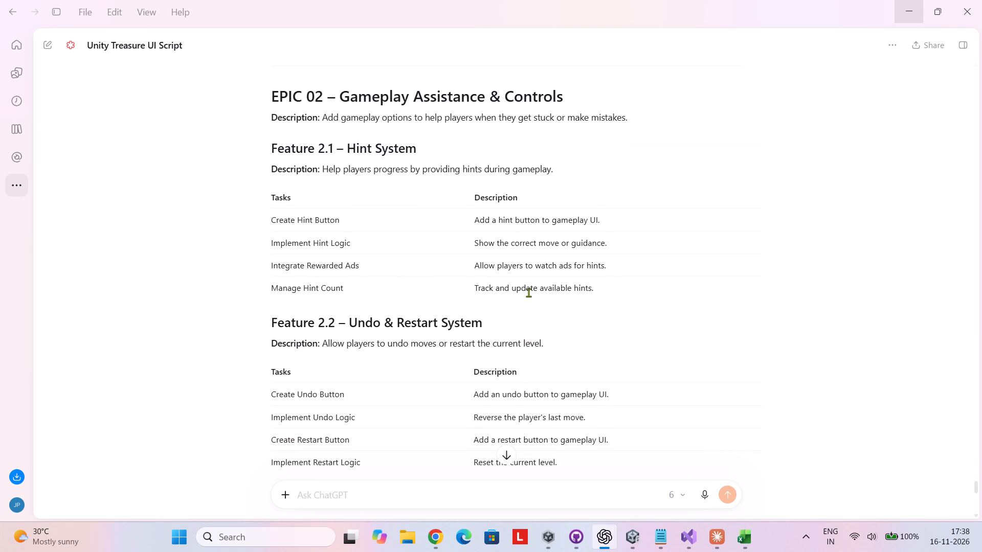
scroll(528, 292, "up", 1)
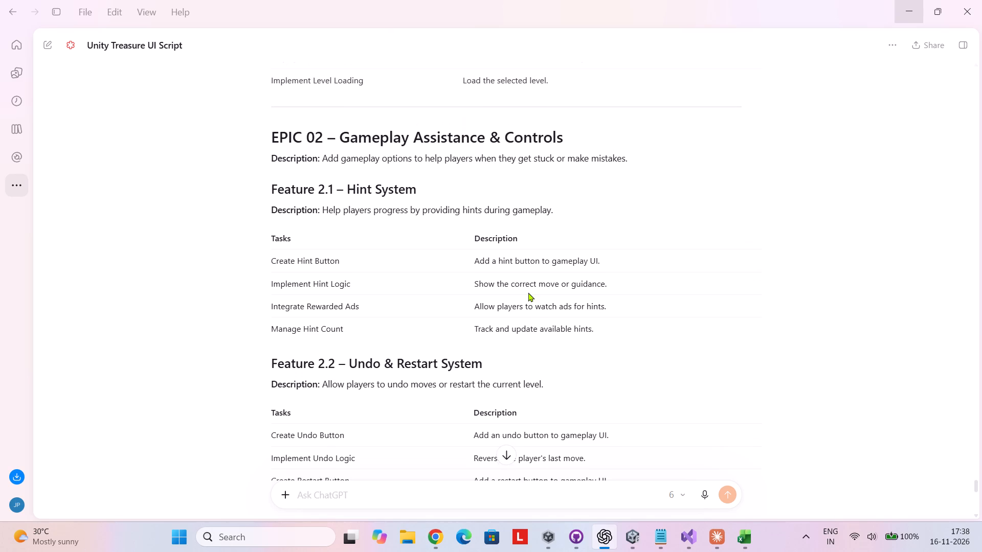
scroll(528, 292, "up", 3)
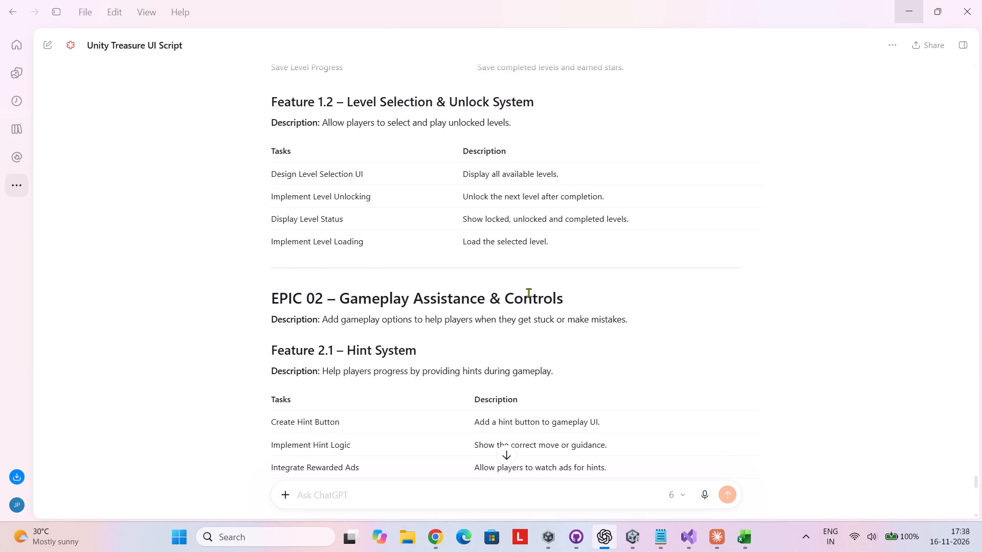
scroll(528, 292, "down", 3)
scroll(528, 292, "left", 2)
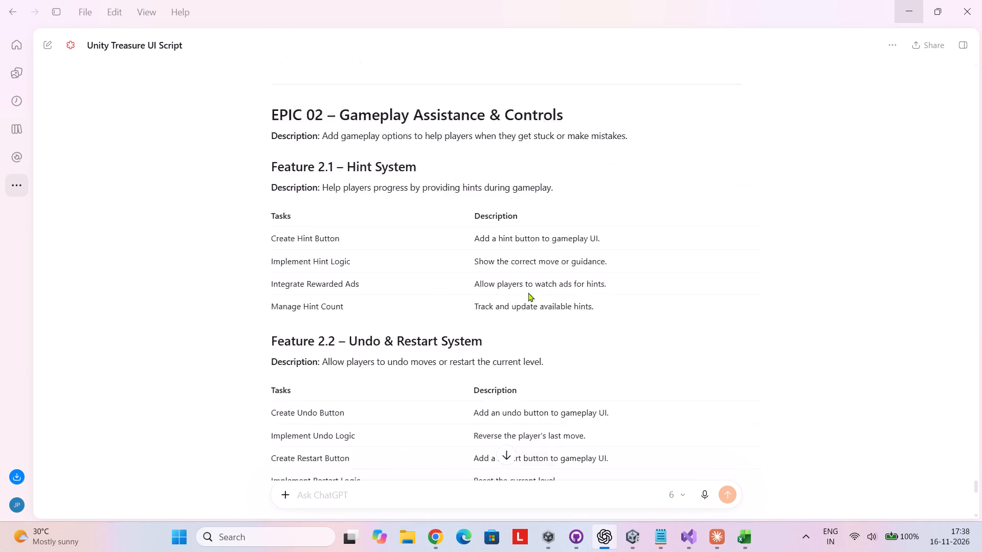
scroll(528, 292, "left", 1)
scroll(528, 292, "up", 1)
scroll(528, 292, "down", 4)
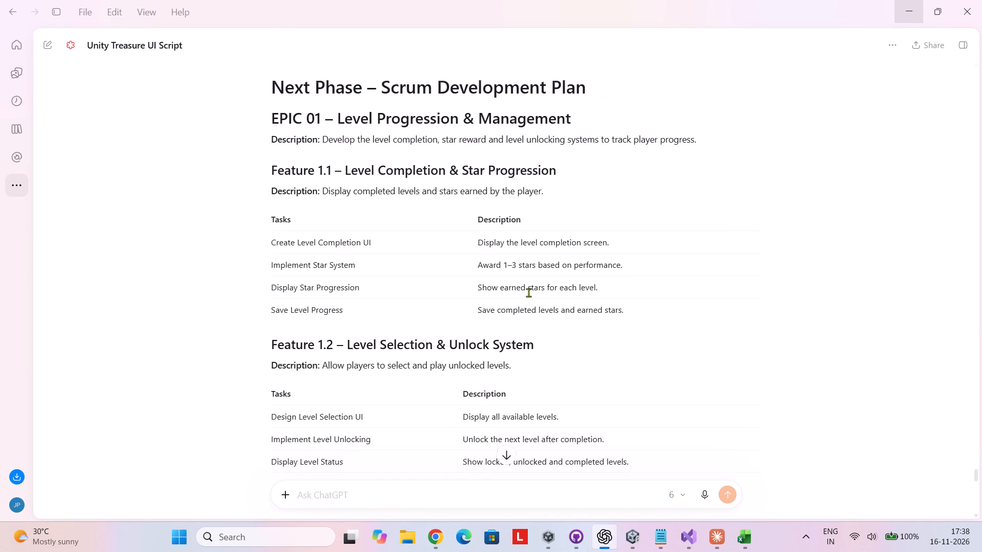
scroll(528, 292, "down", 2)
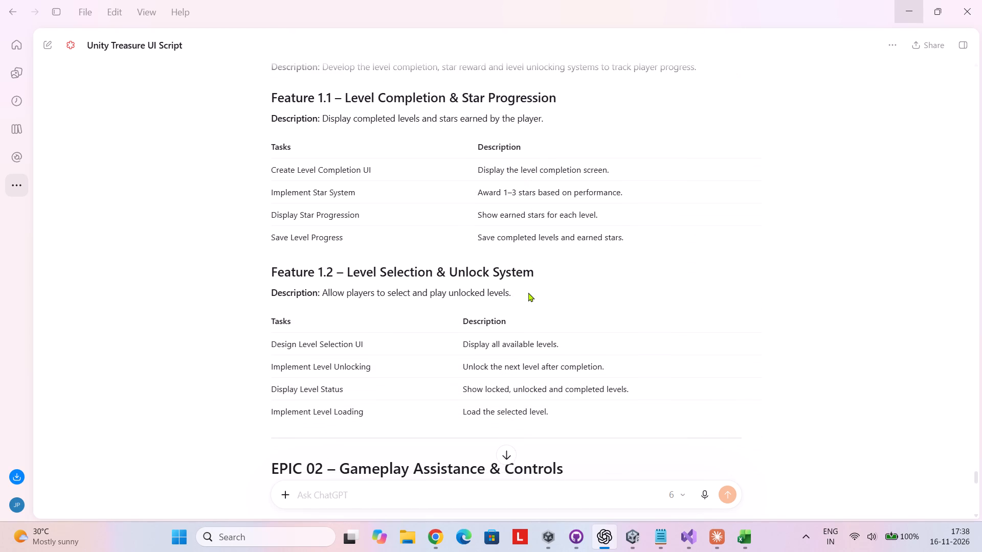
scroll(528, 292, "down", 9)
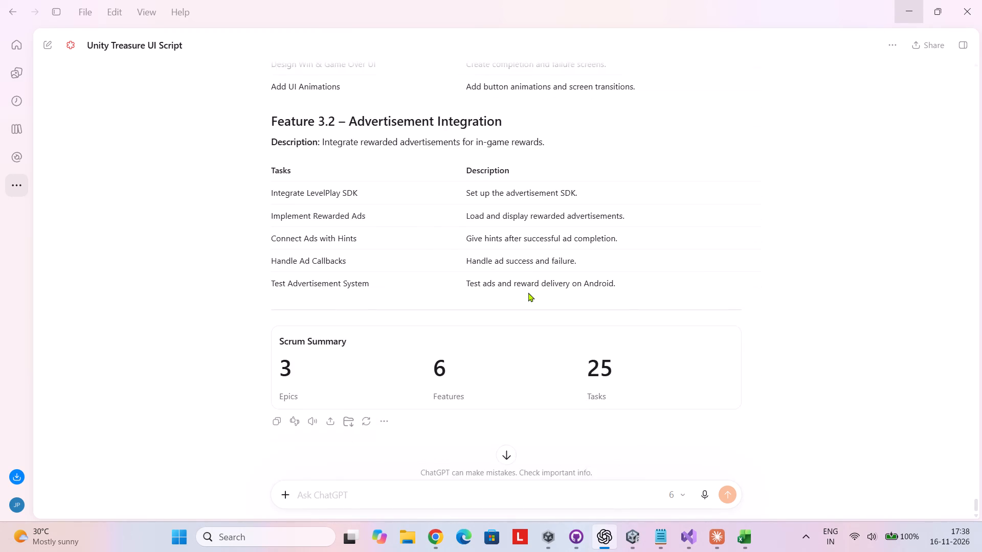
scroll(528, 292, "down", 1)
scroll(528, 292, "up", 3)
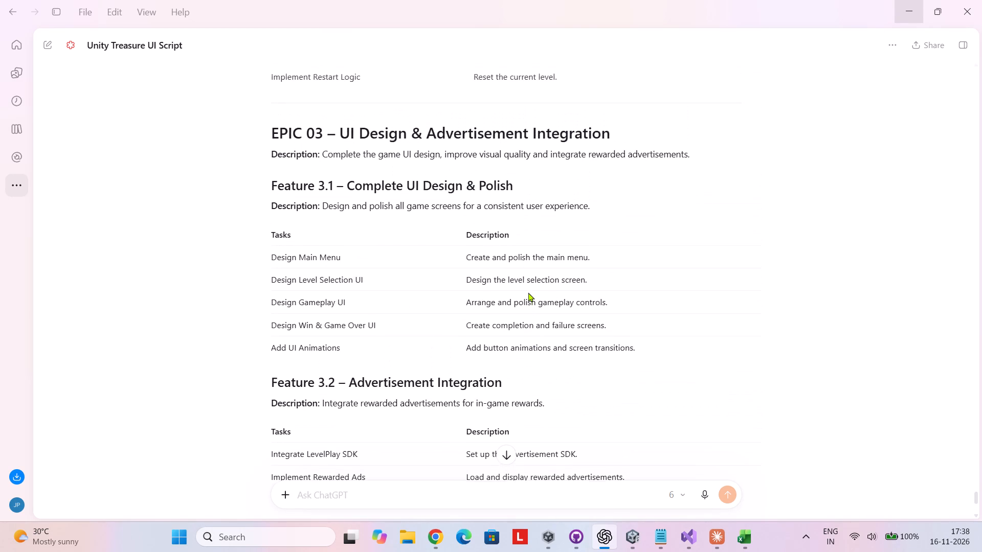
scroll(528, 292, "up", 2)
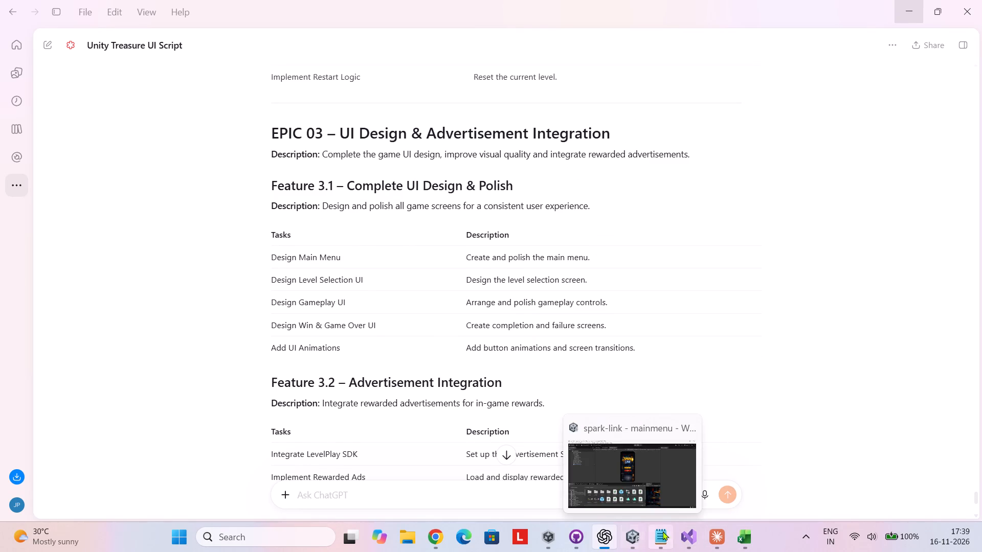
Switch to OpenProject in Chrome and create a SPARK LINK Task with the subject "SL-2.3.1 MainMenu".
left_click(438, 541)
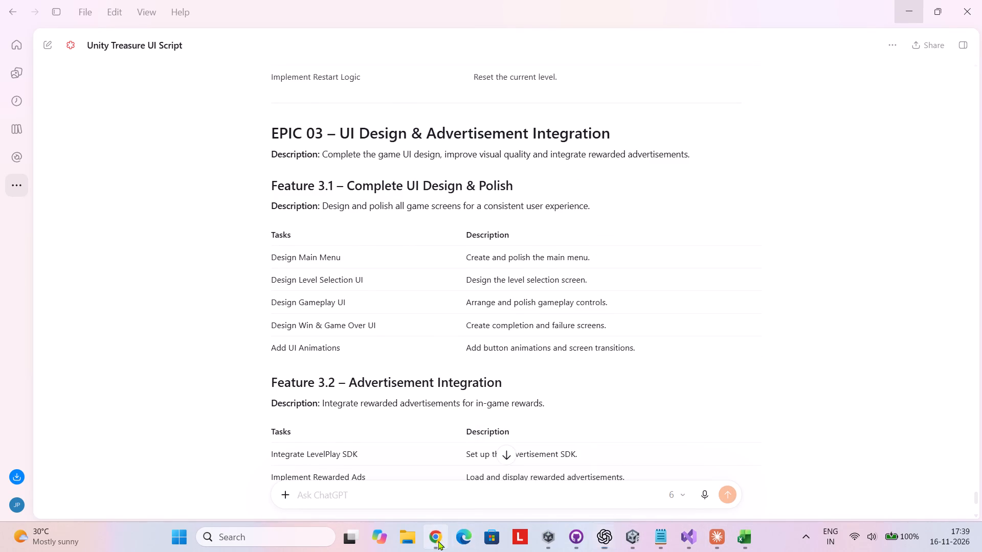
scroll(424, 403, "down", 1)
left_click(402, 429)
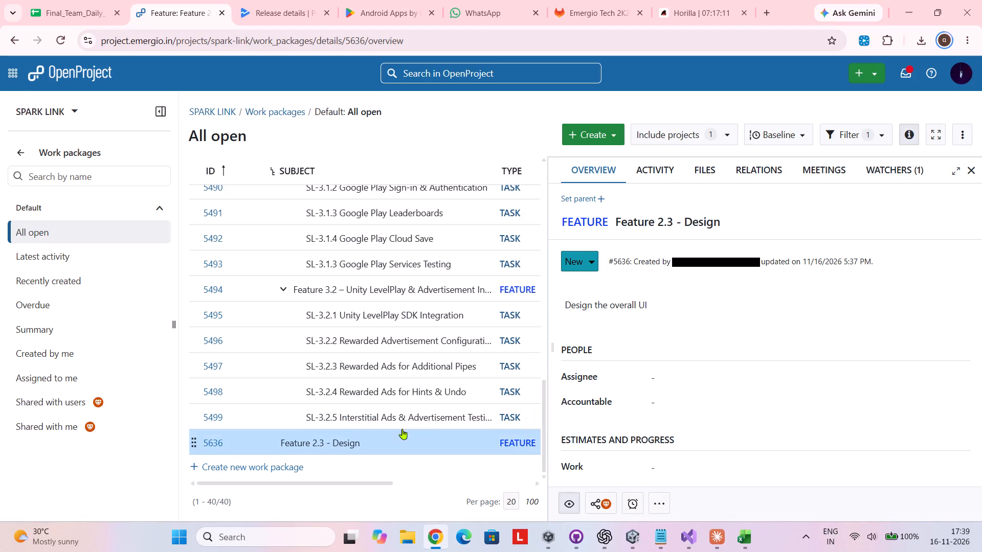
left_click(586, 129)
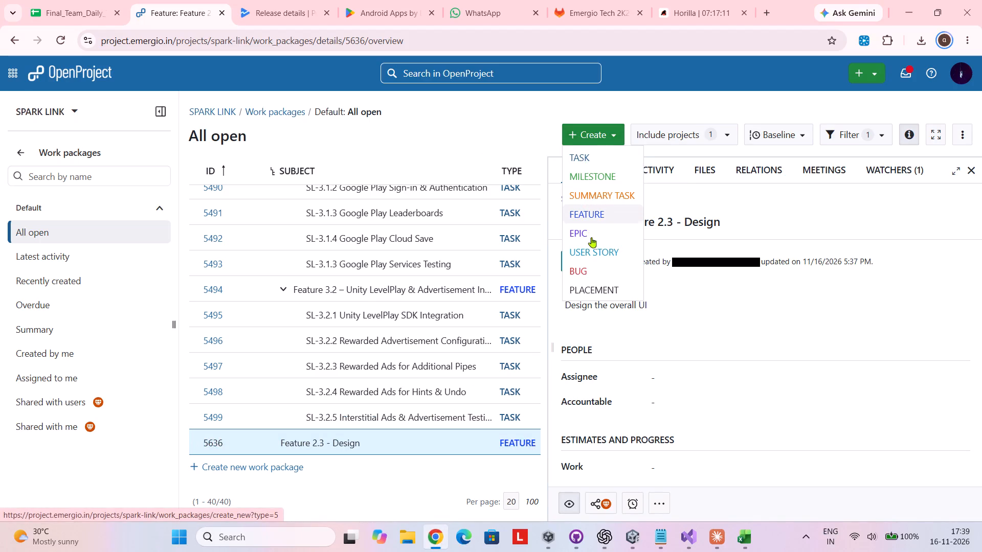
left_click(608, 160)
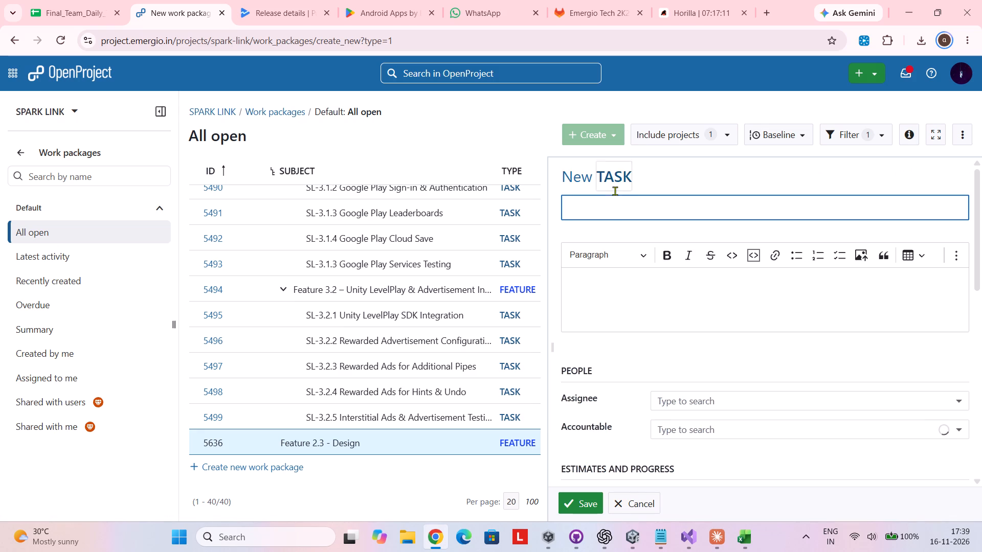
type("SL")
key("space")
key("BackSpace")
key("minus")
type("2.")
type("3.1")
key("space")
type("ain")
type("enu")
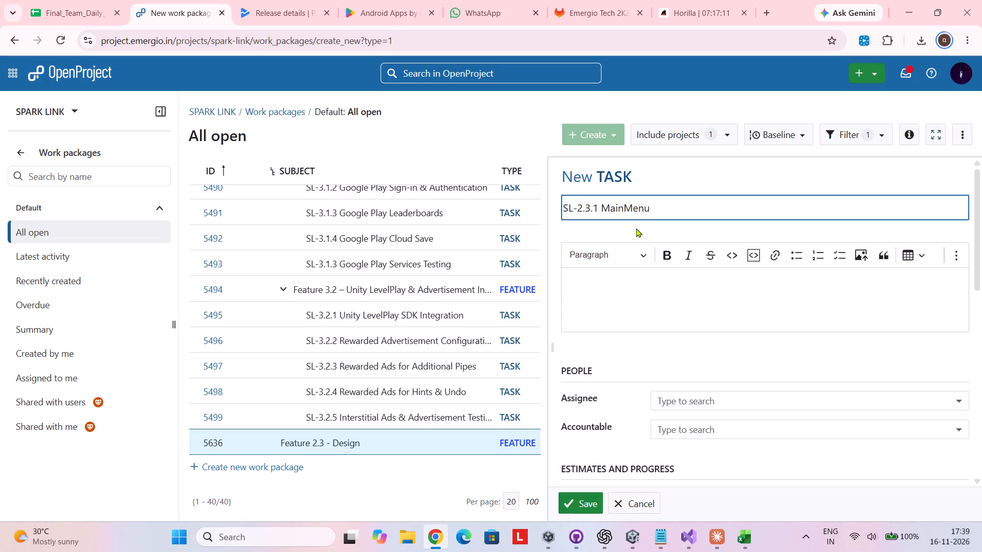
left_click(584, 504)
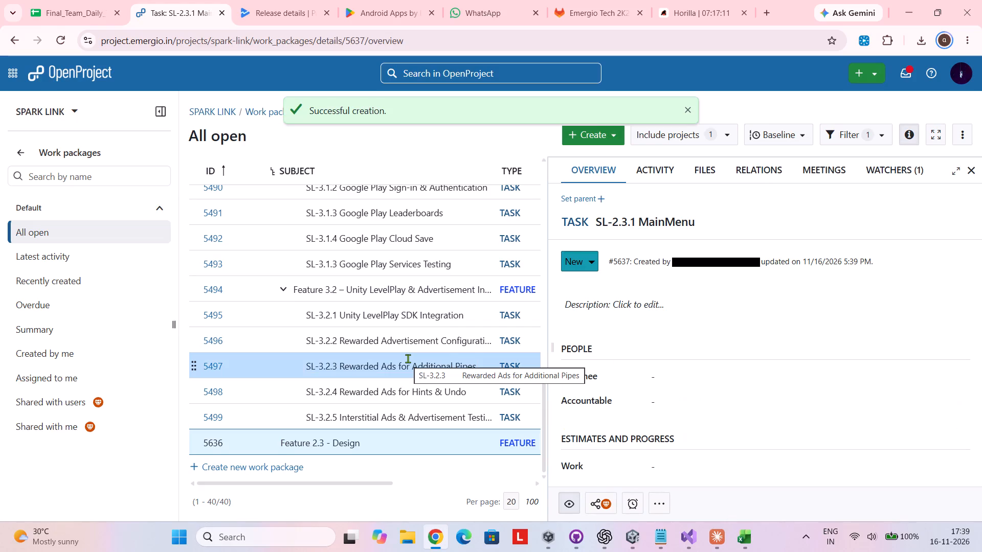
Check the row actions available for the SL-2.3.1 MainMenu task and open the details of Feature 2.3 - Design.
scroll(408, 358, "down", 2)
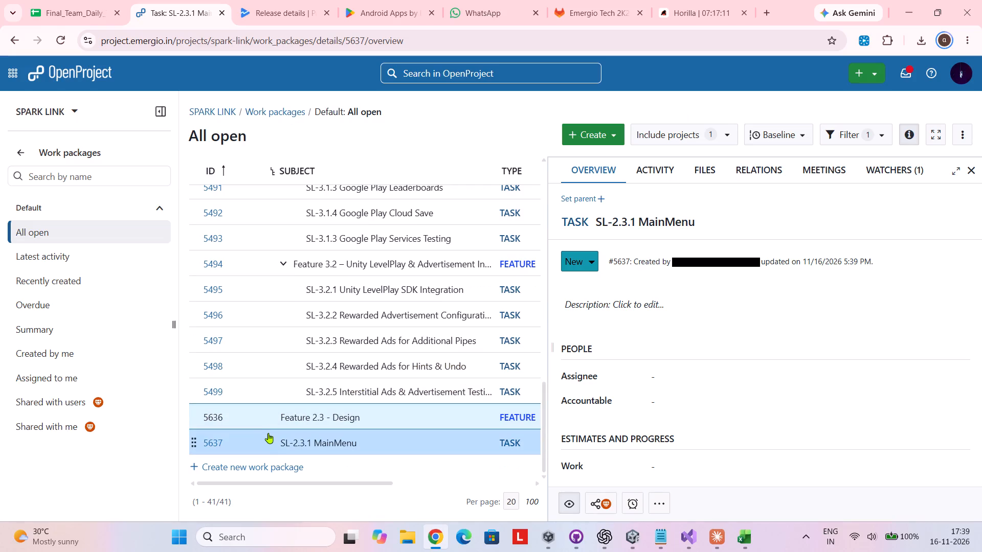
scroll(444, 432, "down", 1)
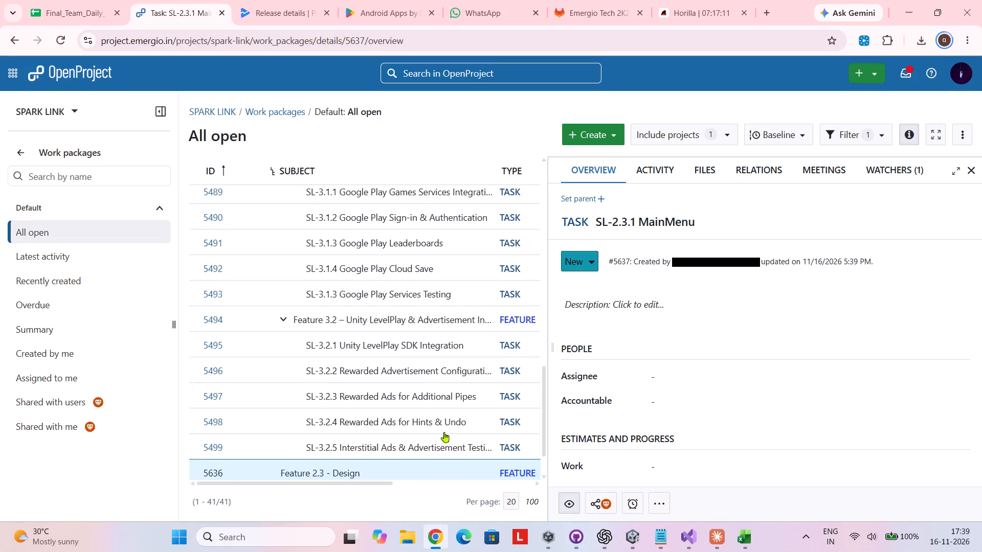
scroll(444, 432, "down", 1)
scroll(411, 447, "left", 1)
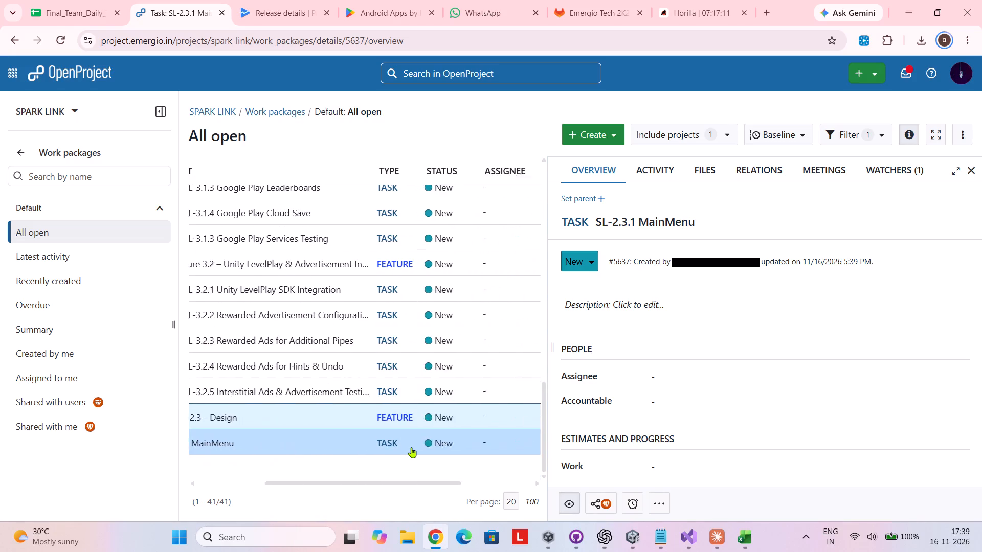
scroll(411, 447, "left", 3)
left_click(530, 442)
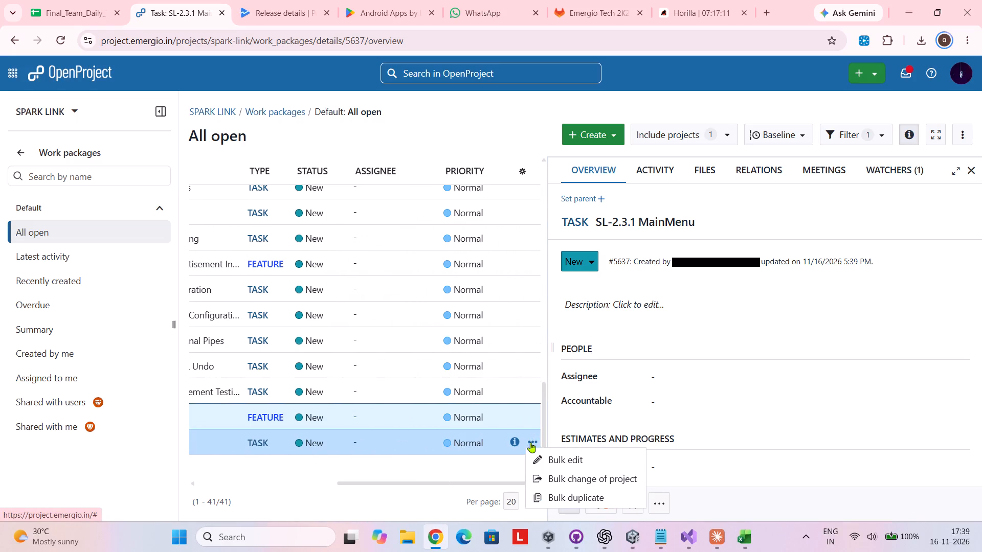
scroll(439, 468, "right", 2)
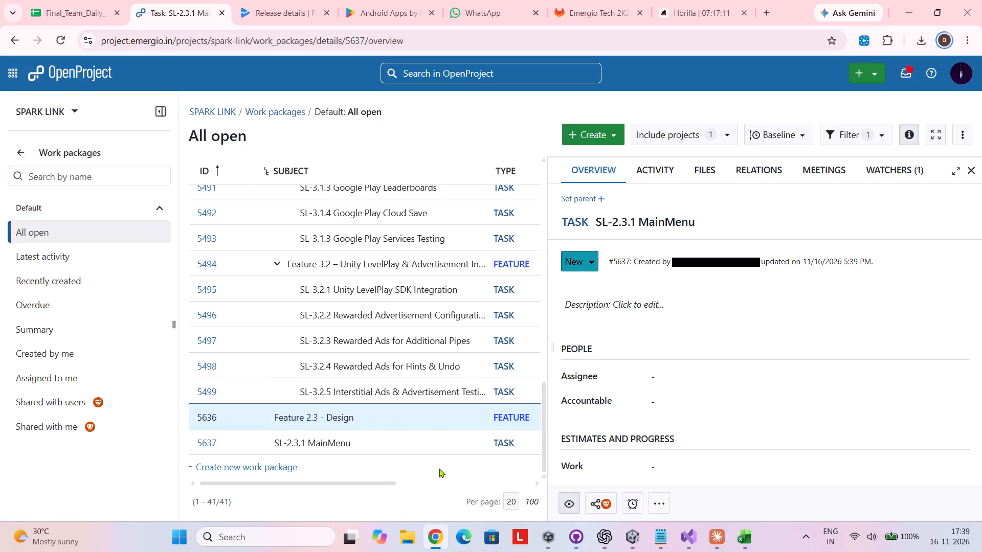
left_click(265, 413)
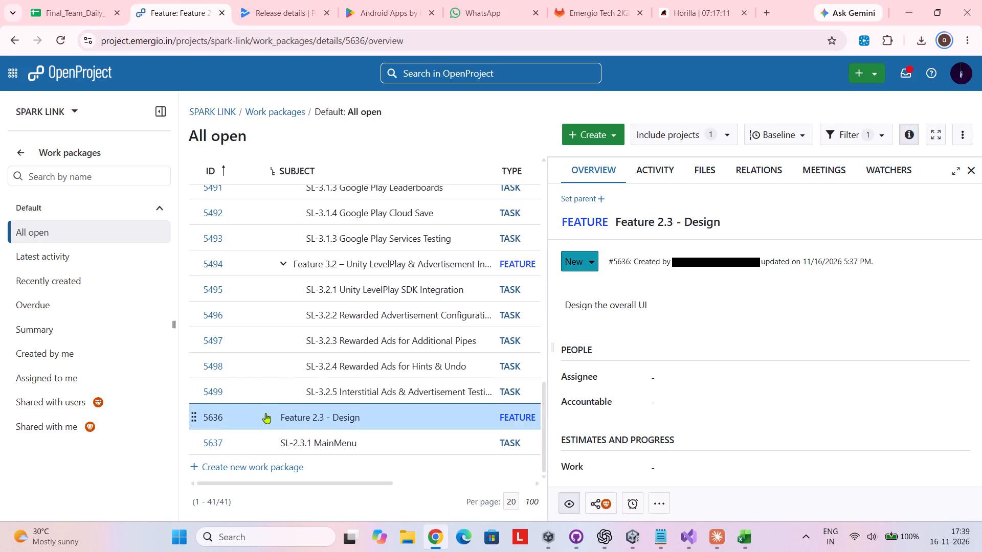
In the relations of Feature 2.3 - Design, create a new child Task "SL-2.3.1 MainMenu", copying the "SL-2.3.1" prefix for reuse.
scroll(265, 413, "left", 2)
scroll(445, 401, "left", 1)
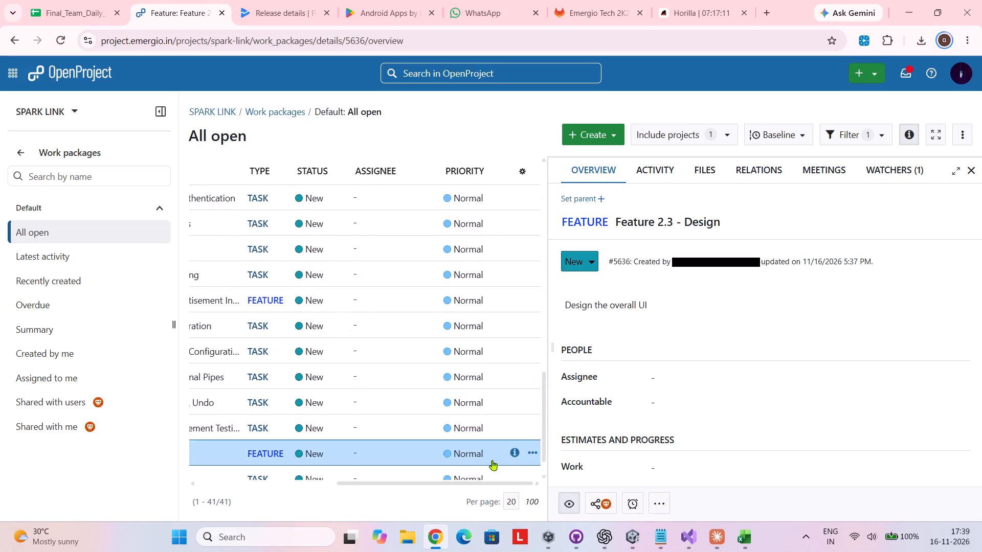
left_click(514, 451)
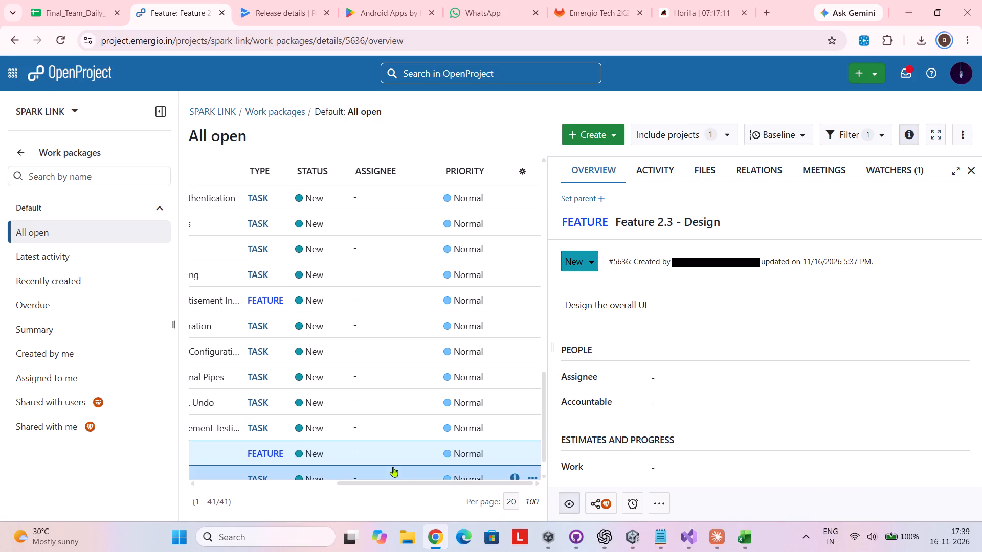
scroll(624, 413, "down", 1)
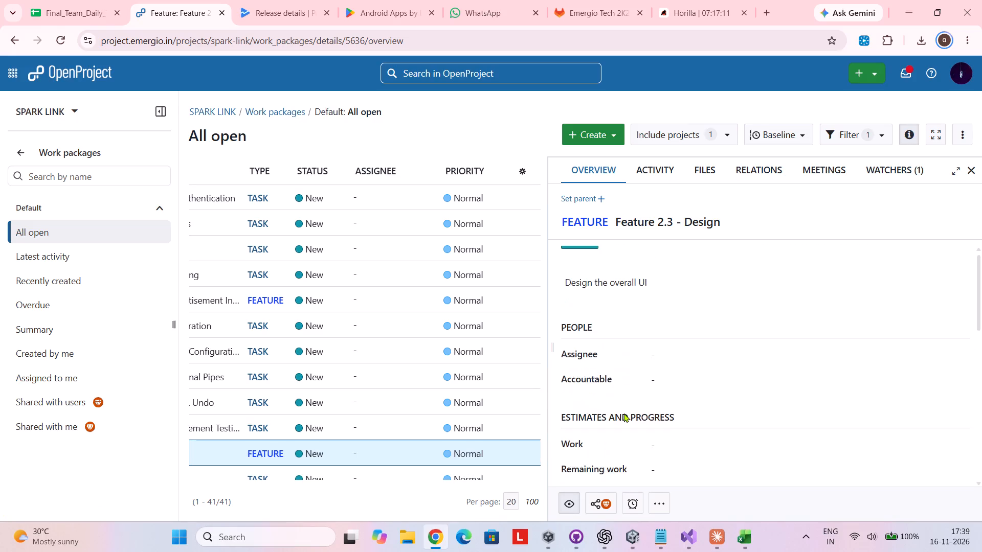
left_click(770, 172)
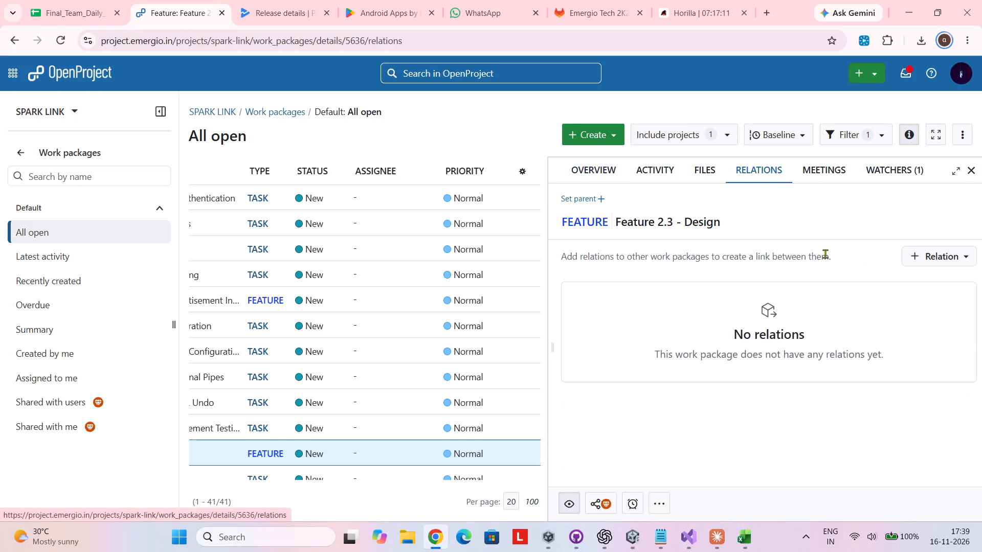
left_click(914, 260)
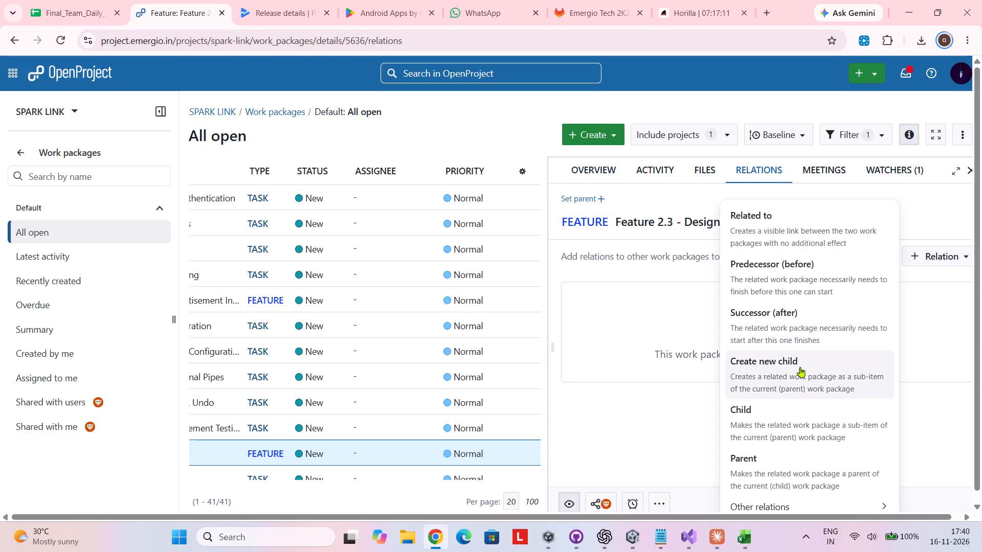
left_click(799, 368)
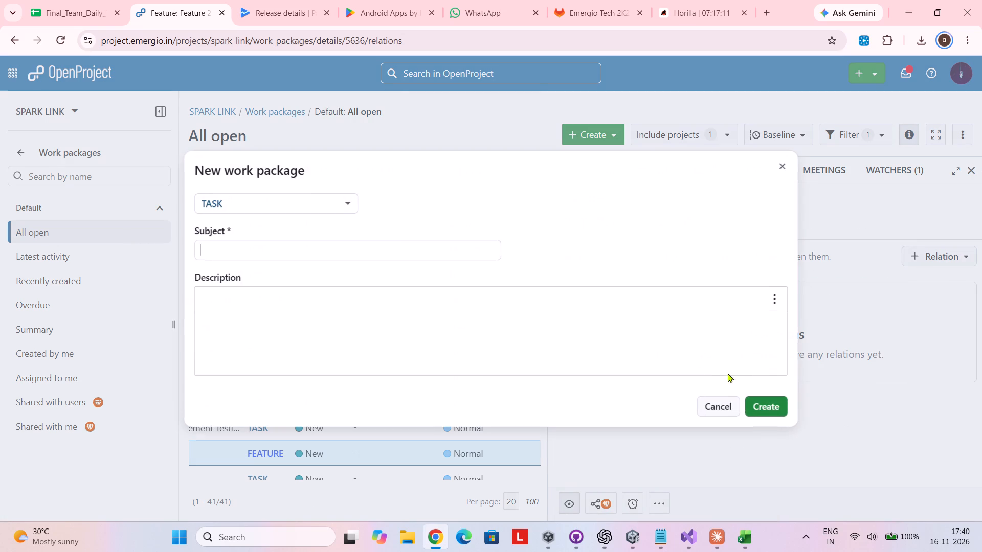
type("SL")
key("minus")
key("2")
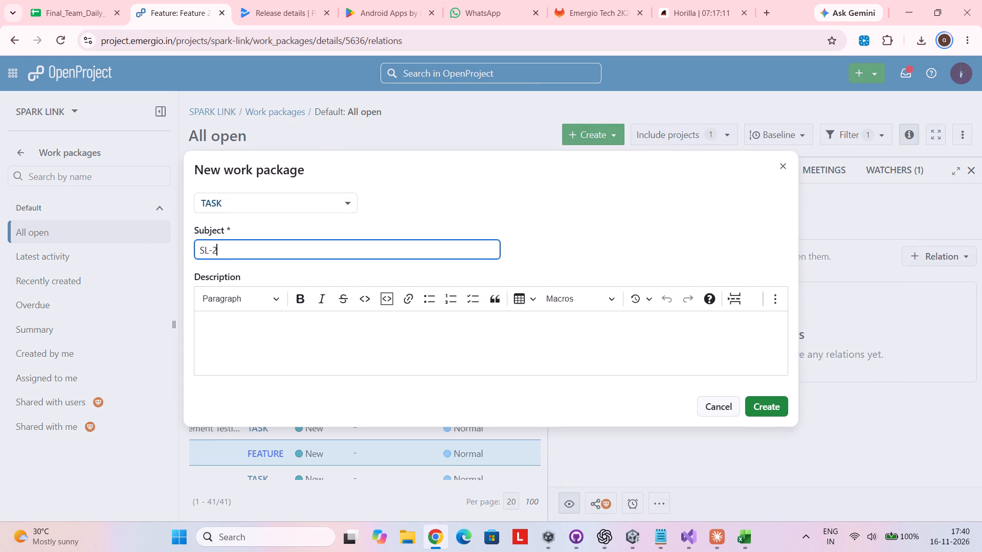
type(".3.1")
key("space")
type("enu")
left_click_drag(230, 246, 164, 255)
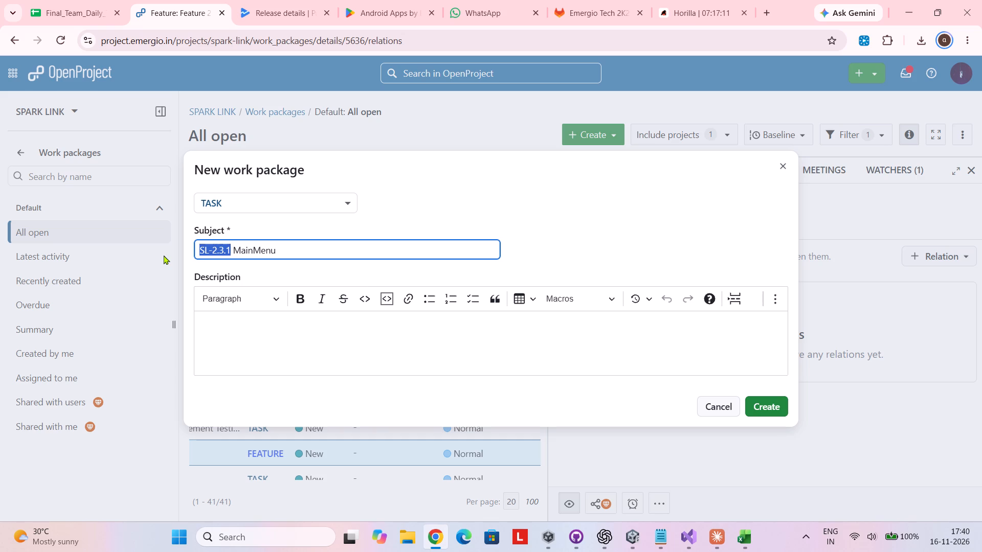
key("ctrl+x")
key("ctrl+z")
key("ctrl+c")
left_click(295, 255)
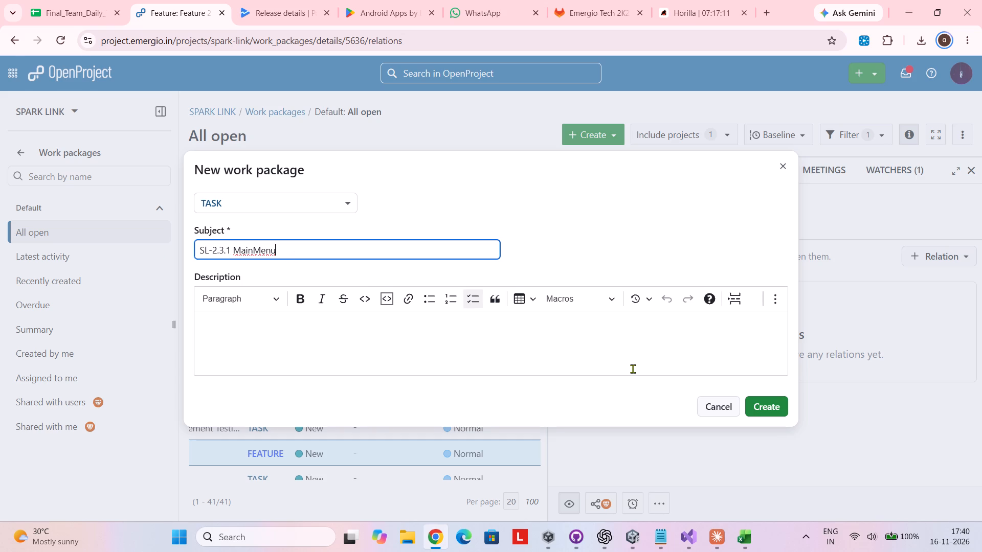
left_click(773, 412)
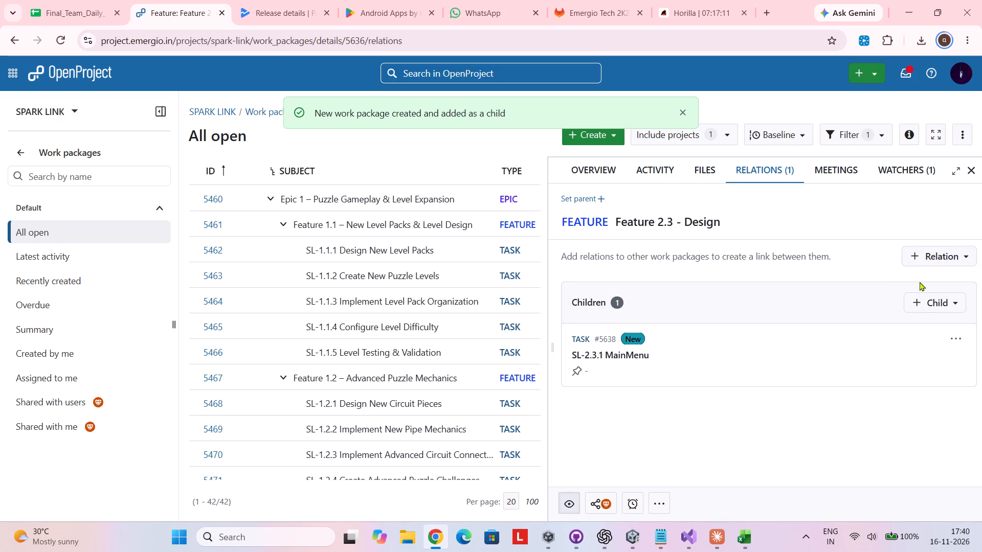
Create a second new child Task under Feature 2.3 - Design with the subject "SL-2.3.2 Level".
left_click(917, 262)
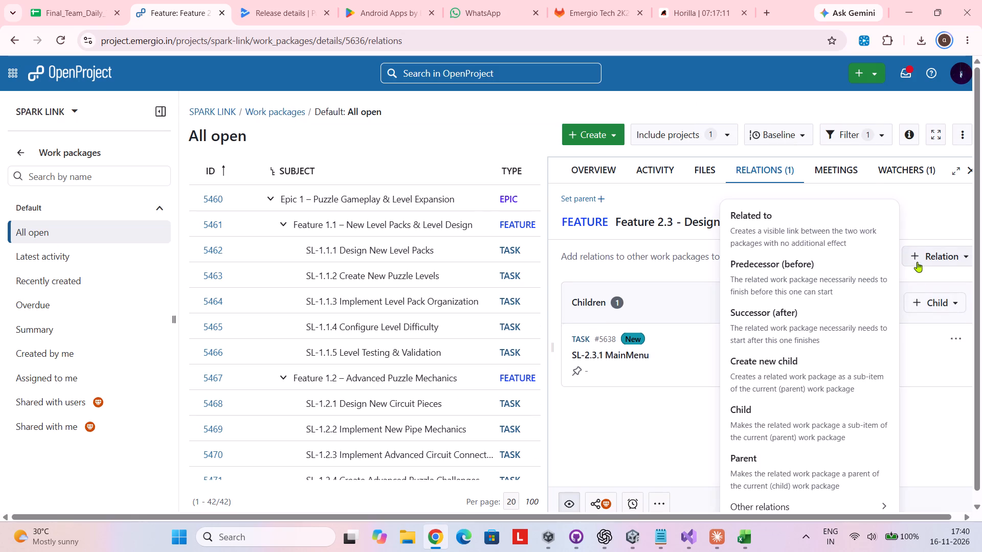
left_click(798, 362)
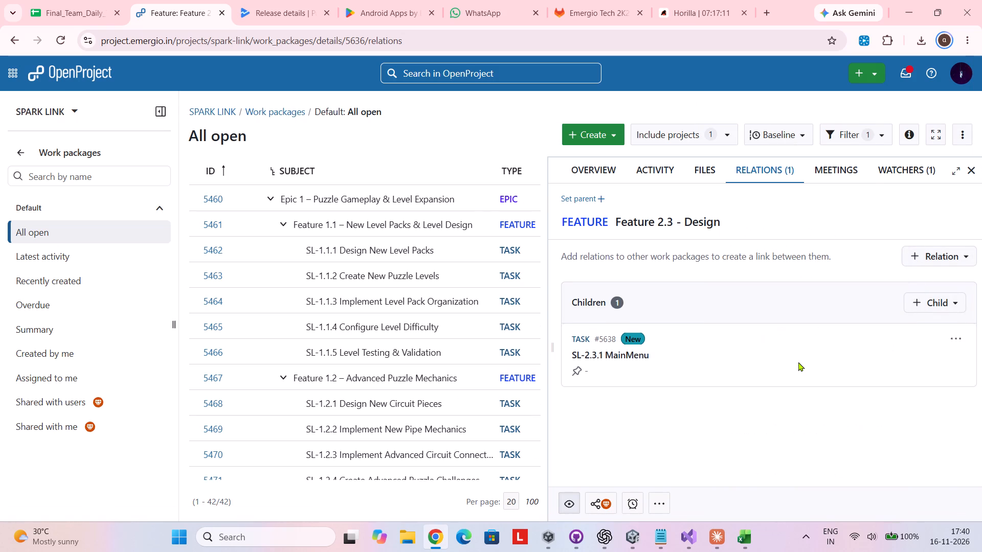
key("ctrl+v")
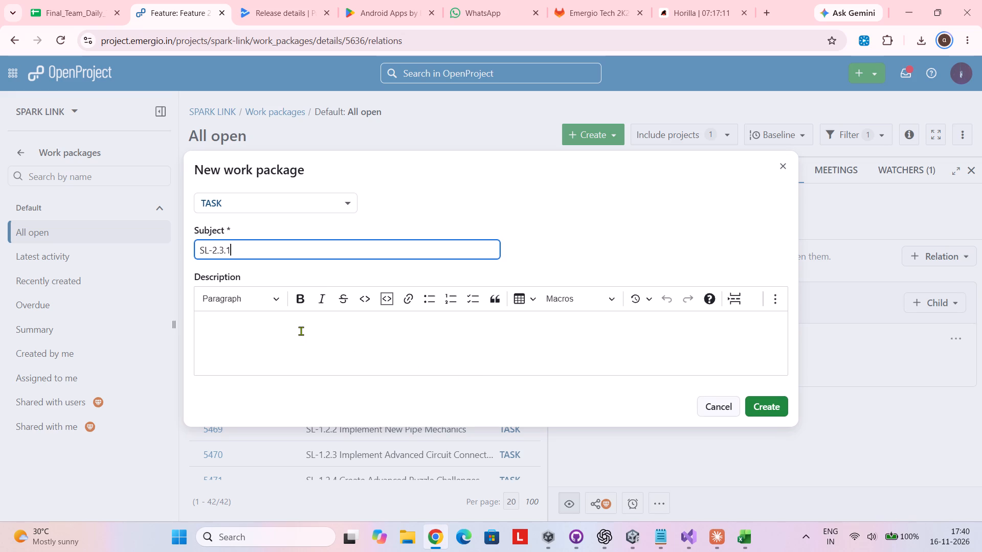
key("BackSpace")
type("2")
key("space")
type("evel")
left_click(756, 402)
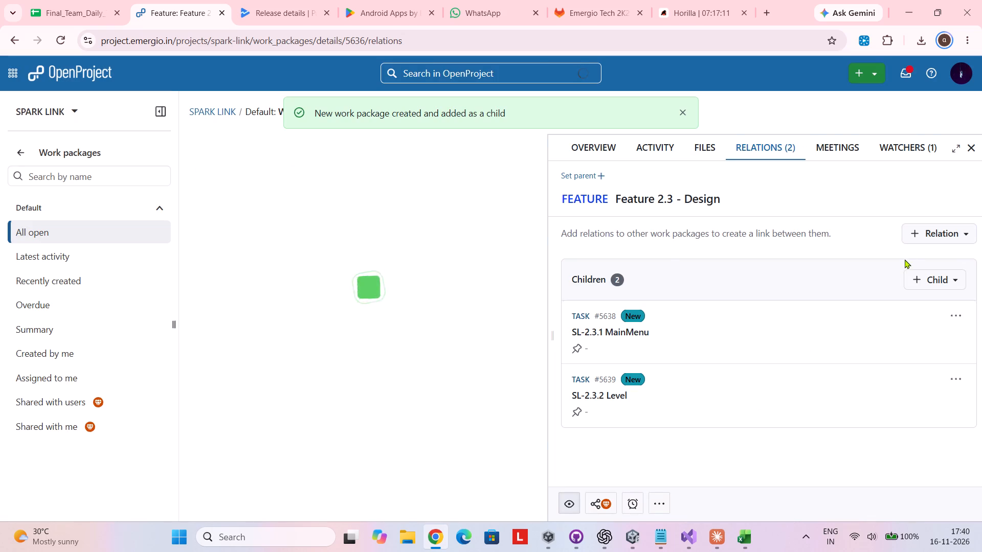
Create a third new child Task under Feature 2.3 - Design with the subject "SL-2.3.3 Game over".
left_click(916, 257)
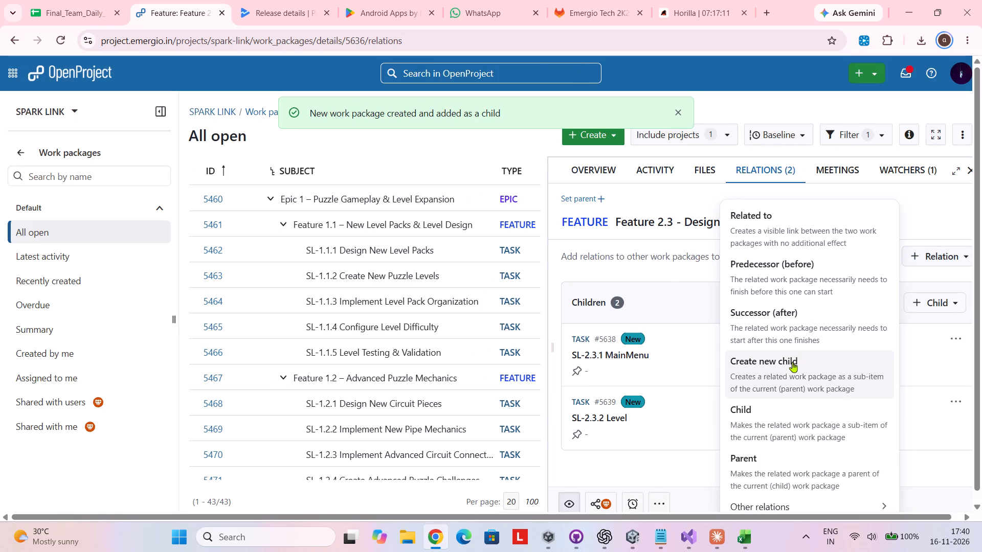
left_click(792, 363)
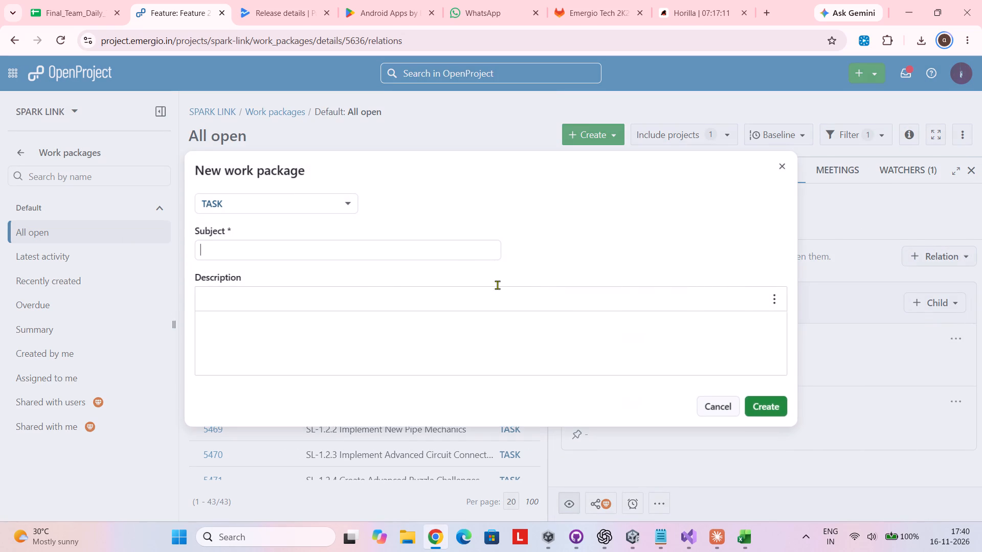
key("ctrl+v")
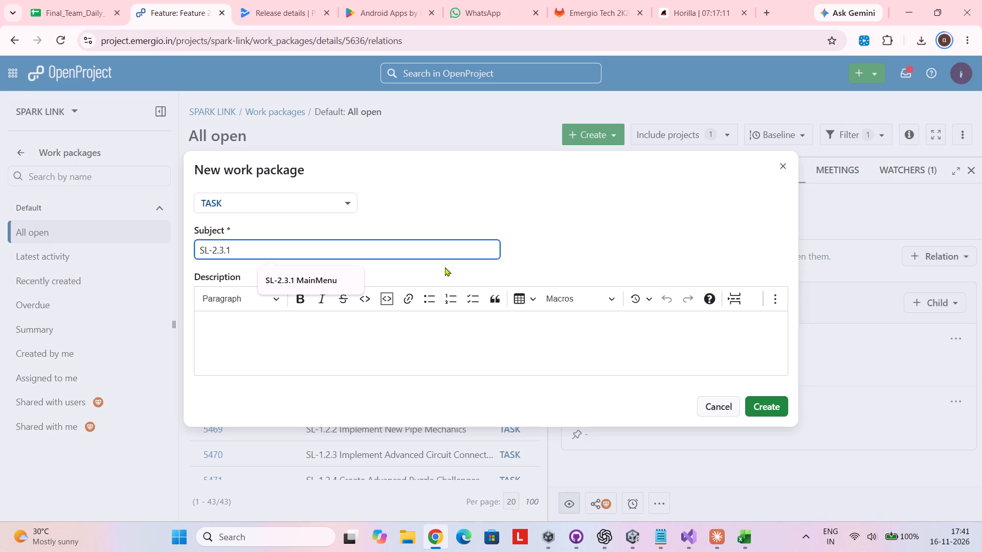
key("BackSpace")
type("23")
key("BackSpace")
key("BackSpace")
key("3")
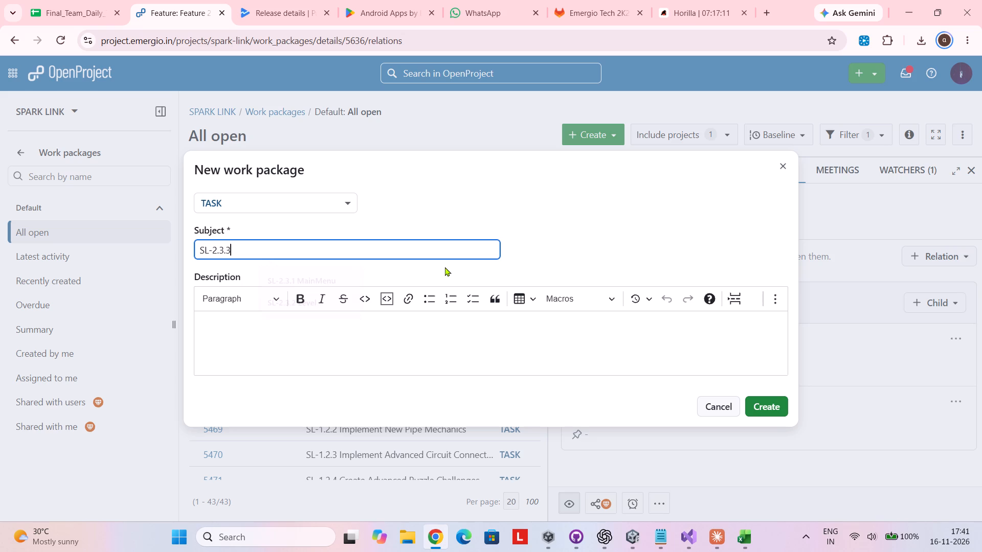
key("space")
key("ctrl+v")
key("BackSpace")
key("BackSpace")
key("BackSpace")
key("BackSpace")
key("BackSpace")
key("BackSpace")
key("BackSpace")
key("BackSpace")
left_click(765, 404)
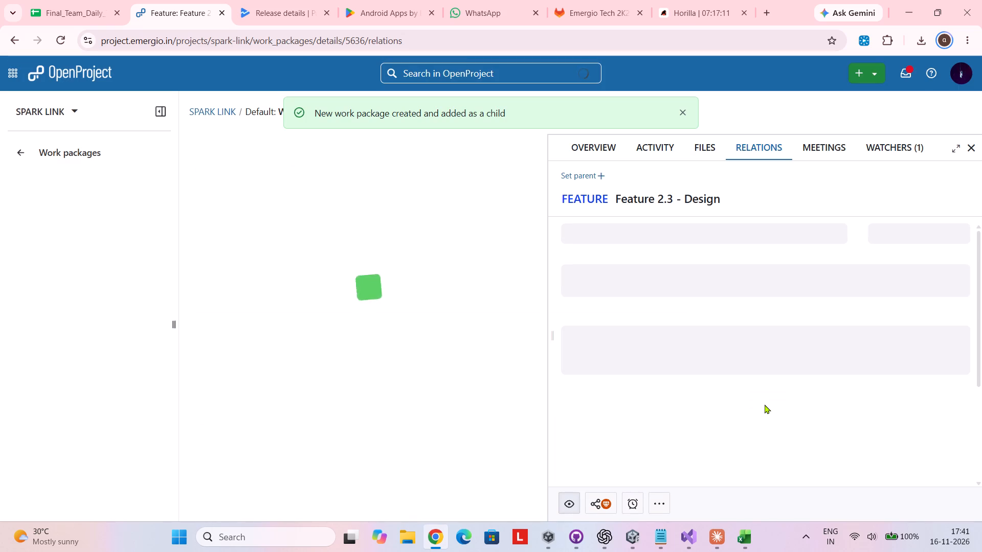
Create a fourth new child Task under Feature 2.3 - Design with the subject "SL-2.3.4 Game Win".
scroll(793, 403, "down", 1)
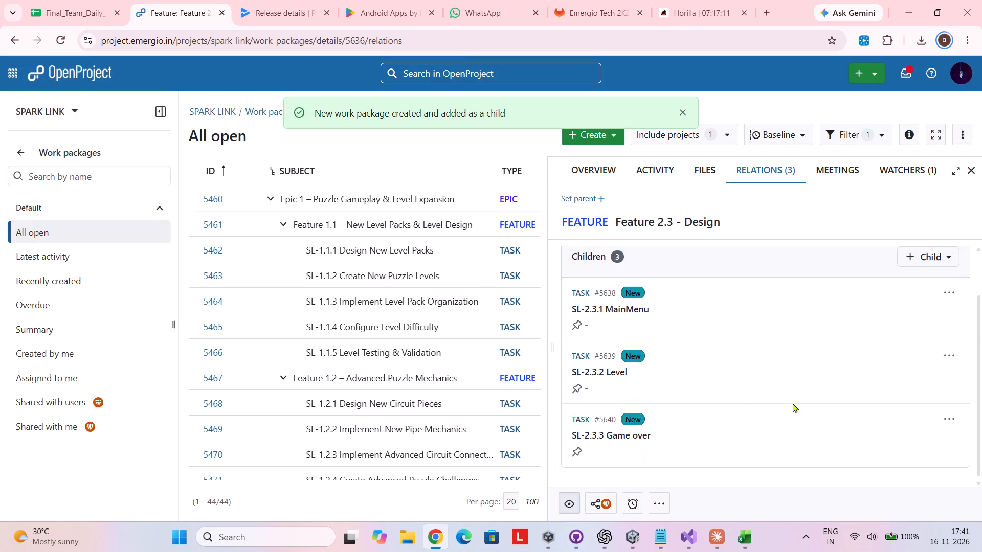
scroll(793, 403, "down", 1)
scroll(900, 259, "up", 2)
left_click(907, 259)
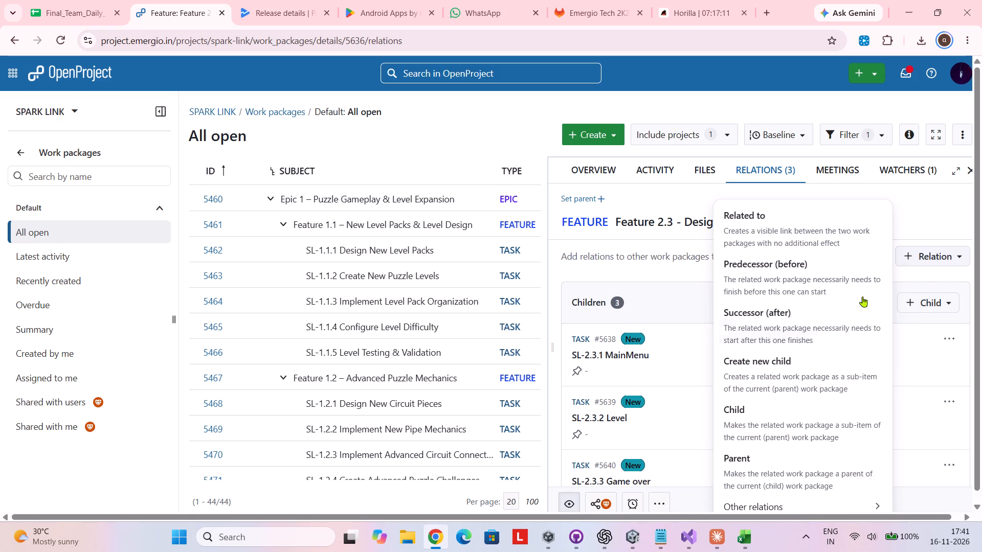
left_click(774, 376)
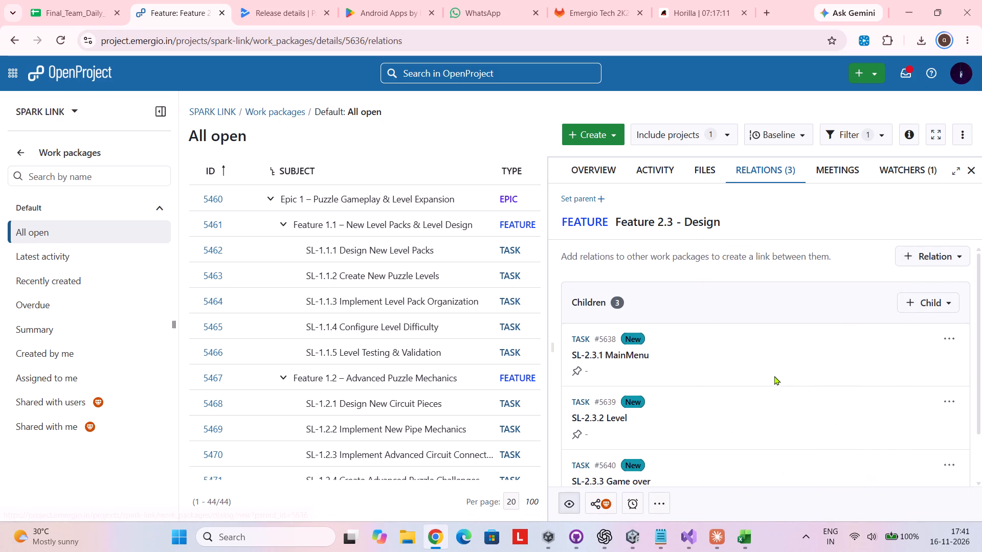
key("ctrl+v")
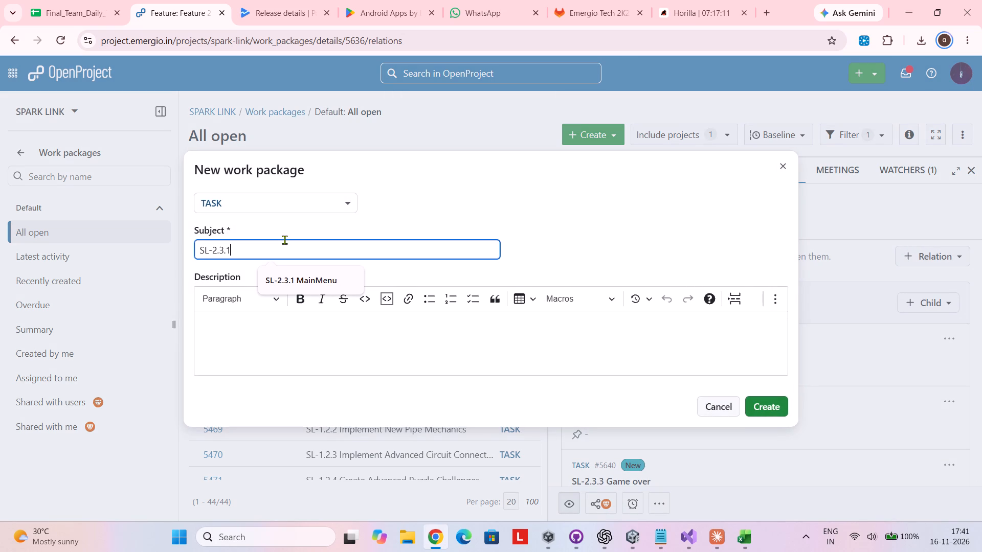
key("BackSpace")
type("4")
key("space")
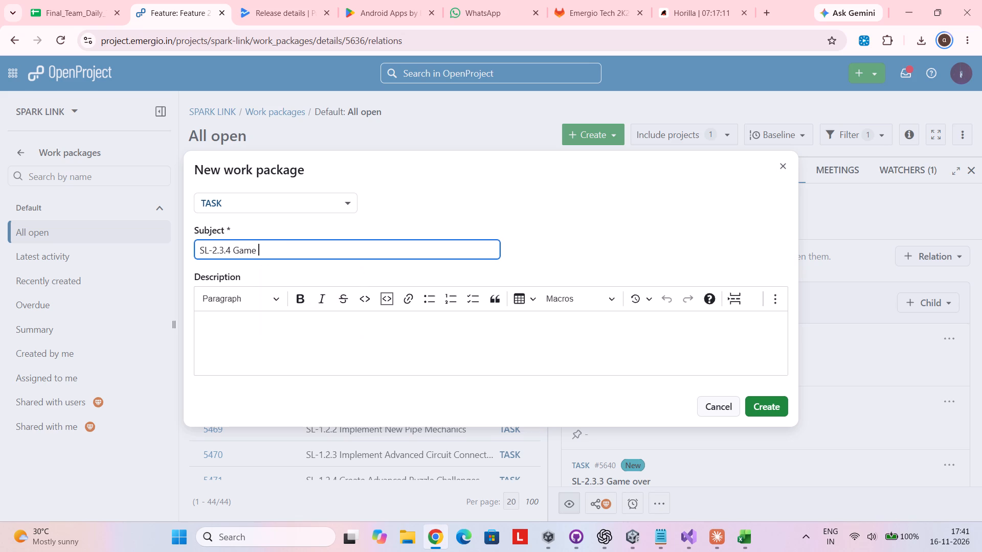
type("in")
left_click(770, 408)
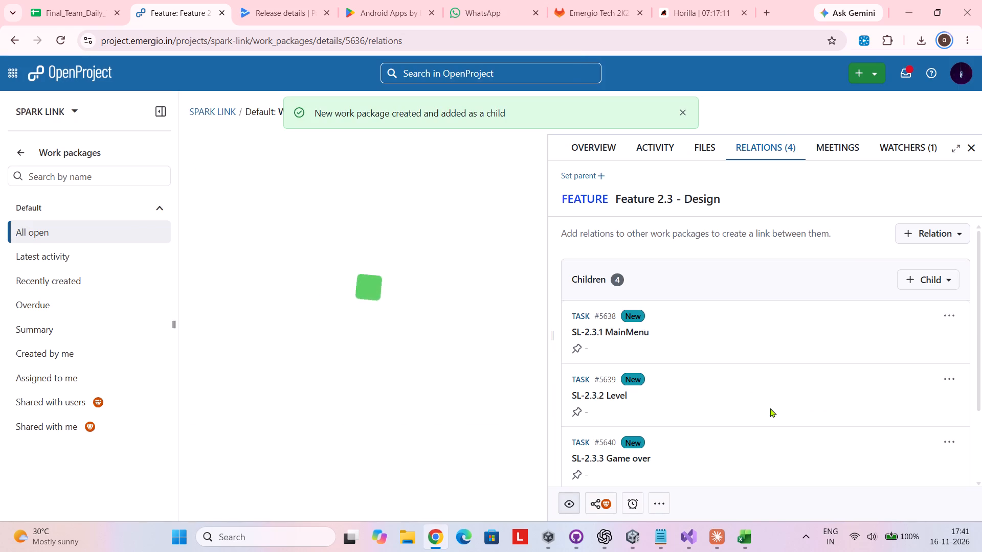
Create a fifth new child Task under Feature 2.3 - Design with the subject "SL-2.3.5 Level grade".
scroll(770, 408, "down", 2)
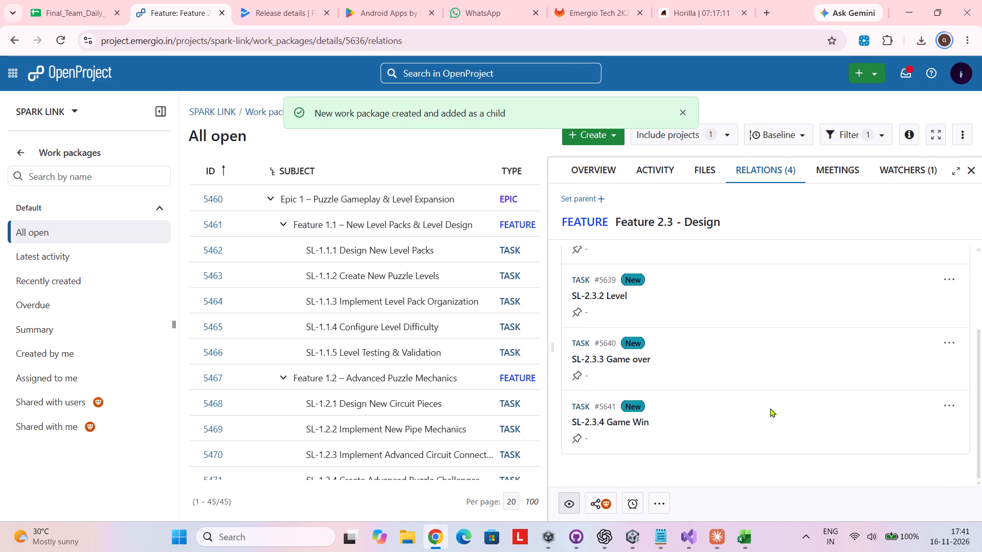
scroll(770, 408, "up", 3)
left_click(913, 260)
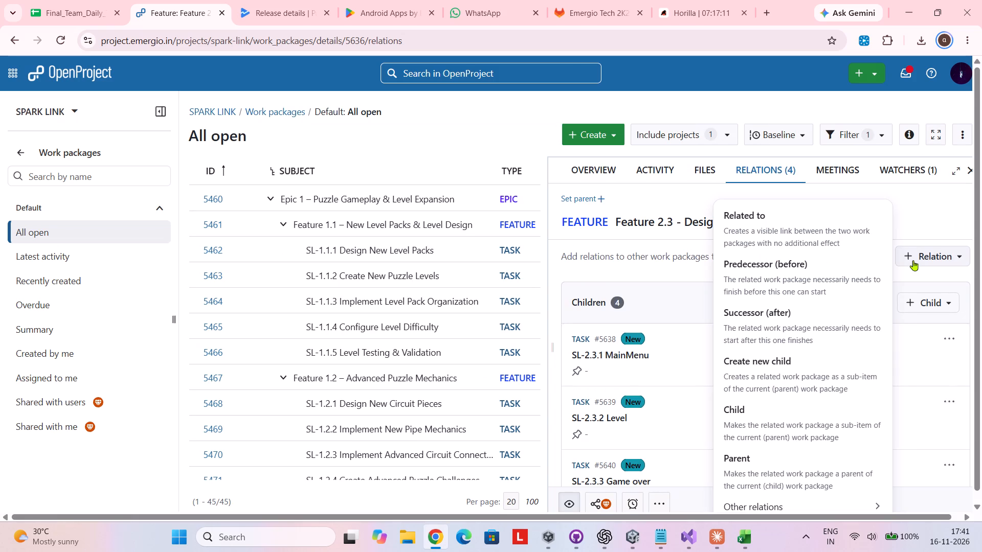
left_click(784, 363)
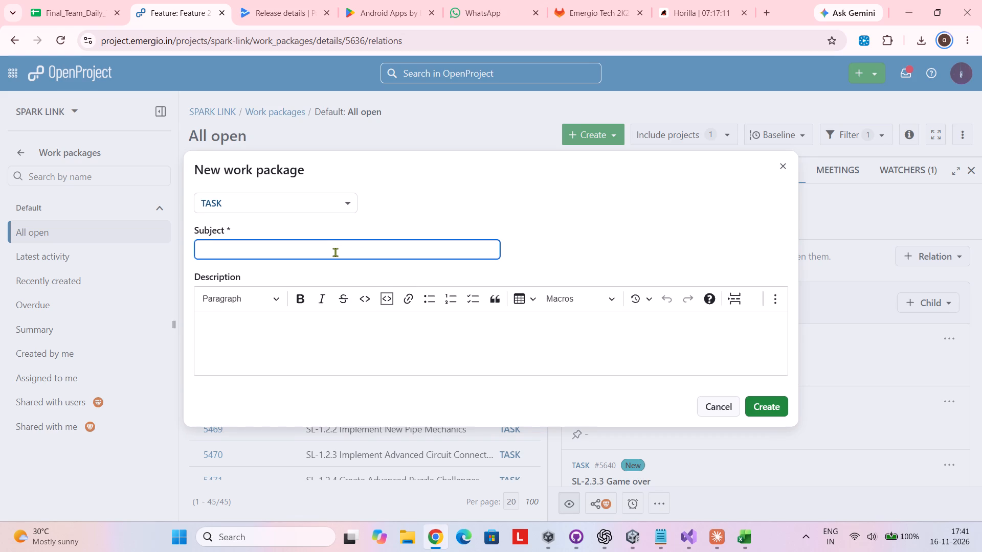
key("ctrl+v")
key("BackSpace")
type("5")
key("space")
type("ee")
key("BackSpace")
type("vel")
key("space")
type("grade")
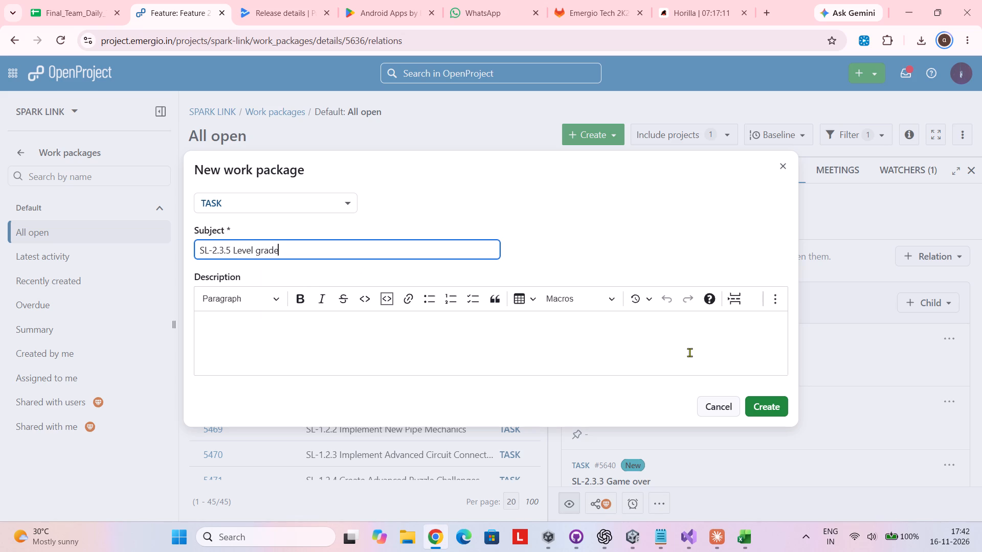
left_click(765, 408)
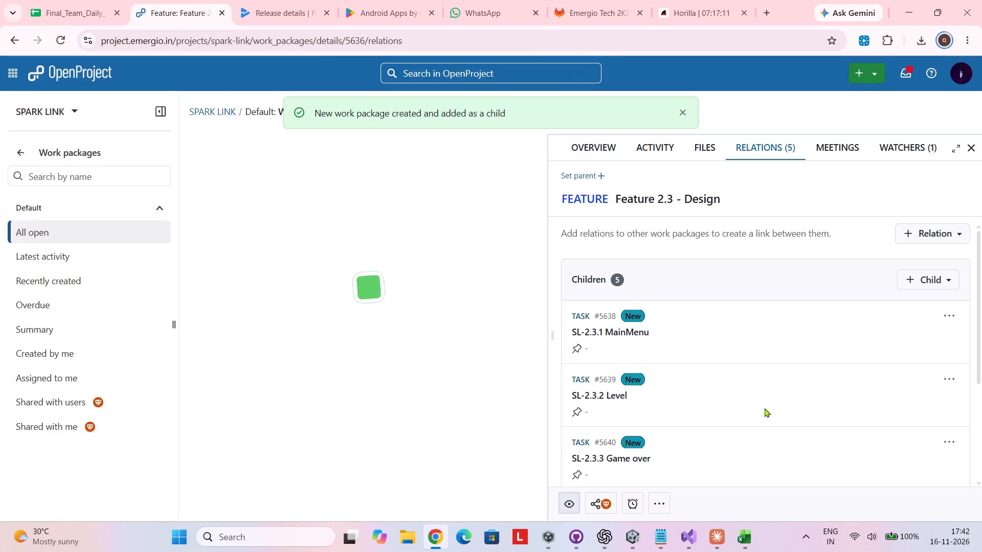
Rename the child task SL-2.3.2 Level under Feature 2.3 - Design as "SL-2.3.2 GamePlay".
scroll(765, 408, "down", 1)
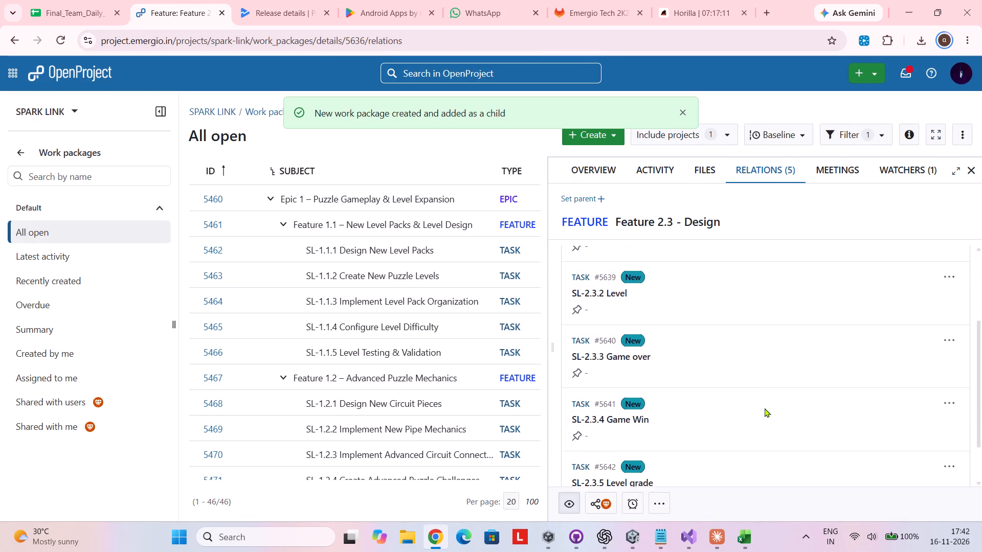
scroll(765, 408, "down", 1)
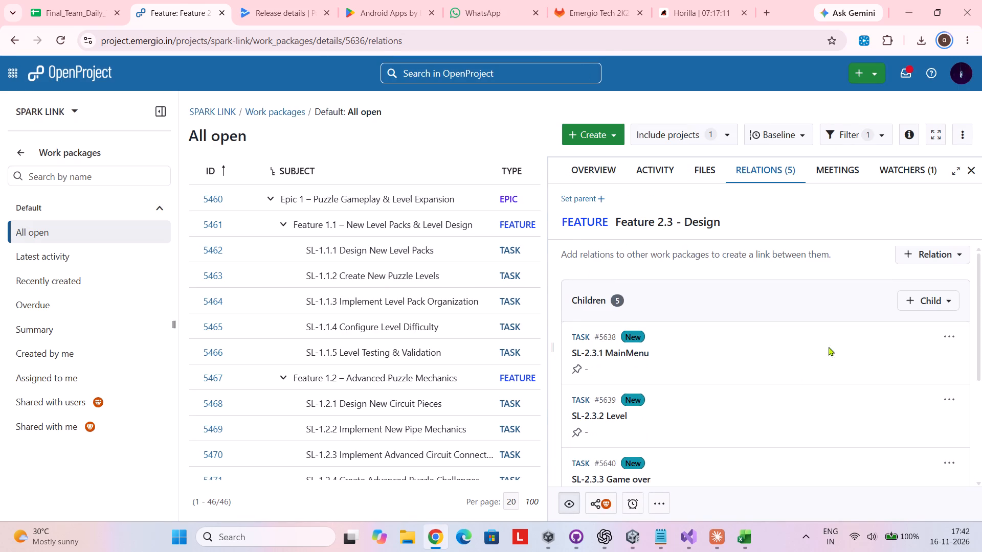
scroll(804, 411, "down", 1)
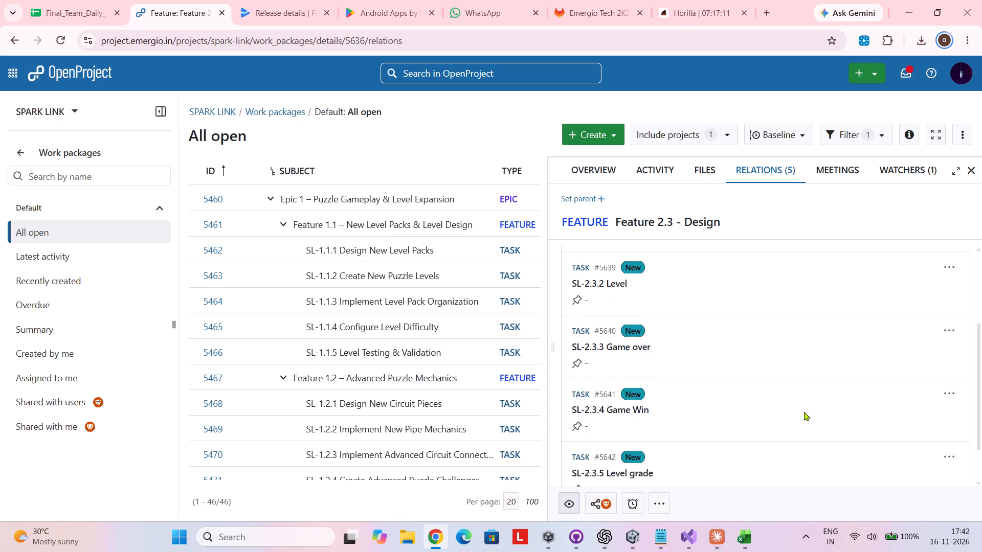
scroll(804, 411, "down", 1)
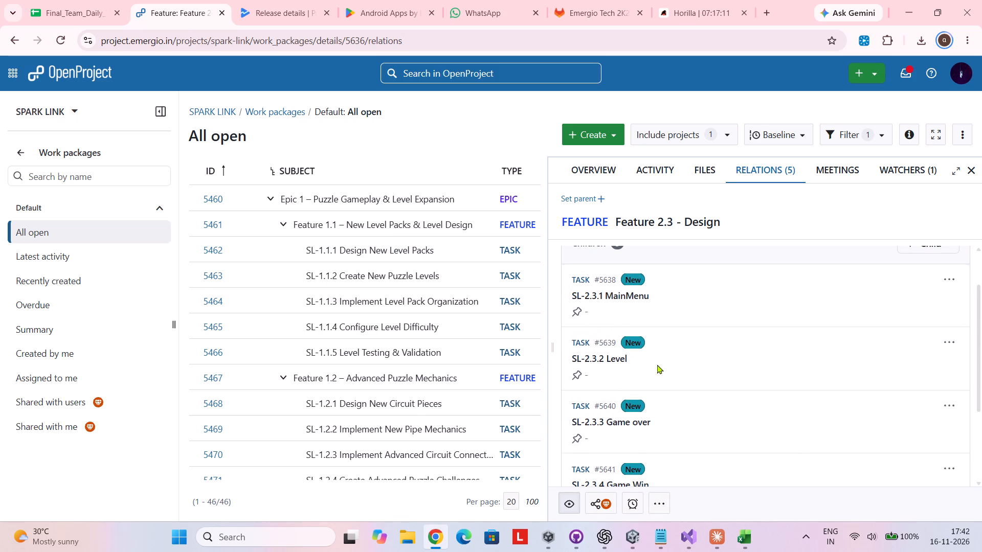
scroll(420, 412, "down", 3)
scroll(338, 441, "down", 2)
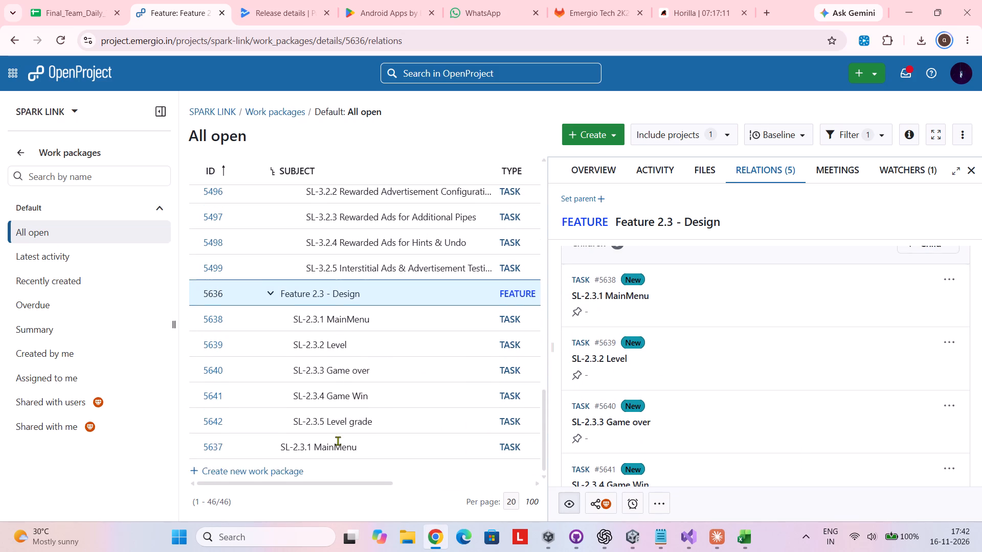
scroll(338, 441, "down", 3)
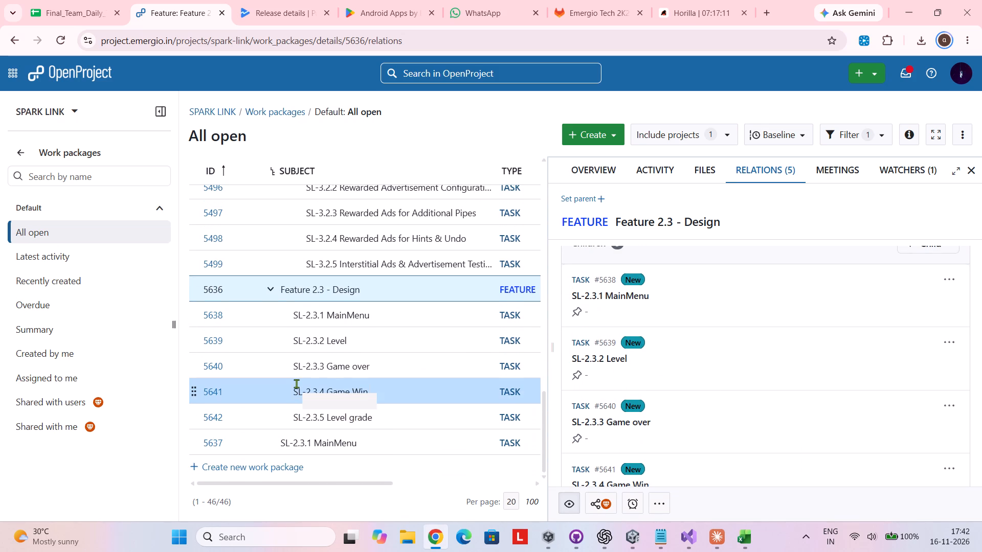
left_click(261, 343)
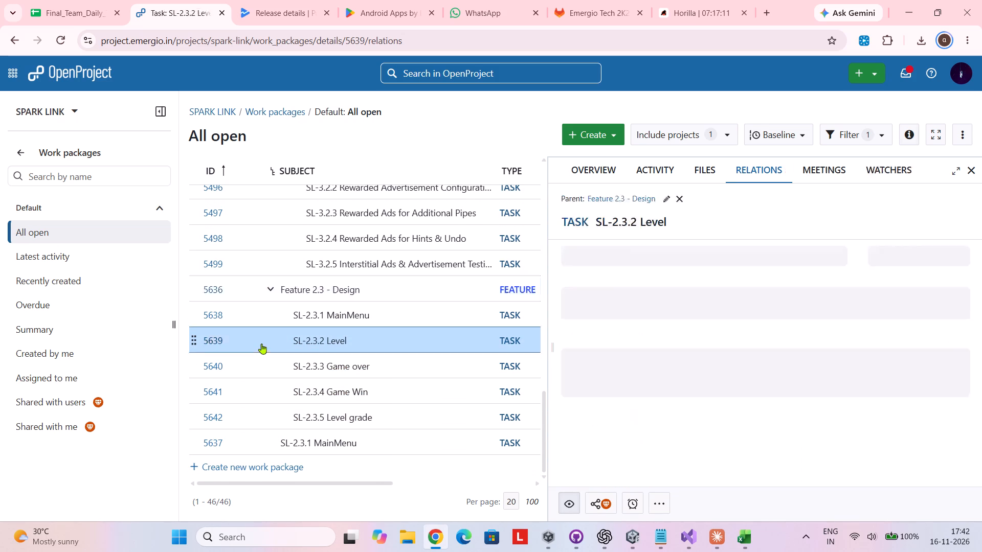
left_click(699, 224)
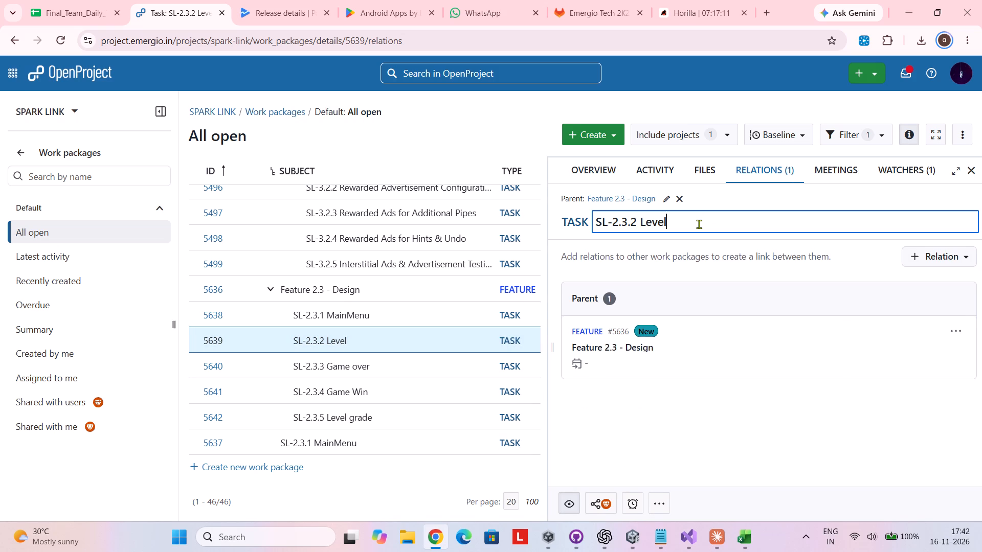
key("BackSpace")
key("BackSpace")
key("BackSpace")
key("BackSpace")
key("BackSpace")
key("p")
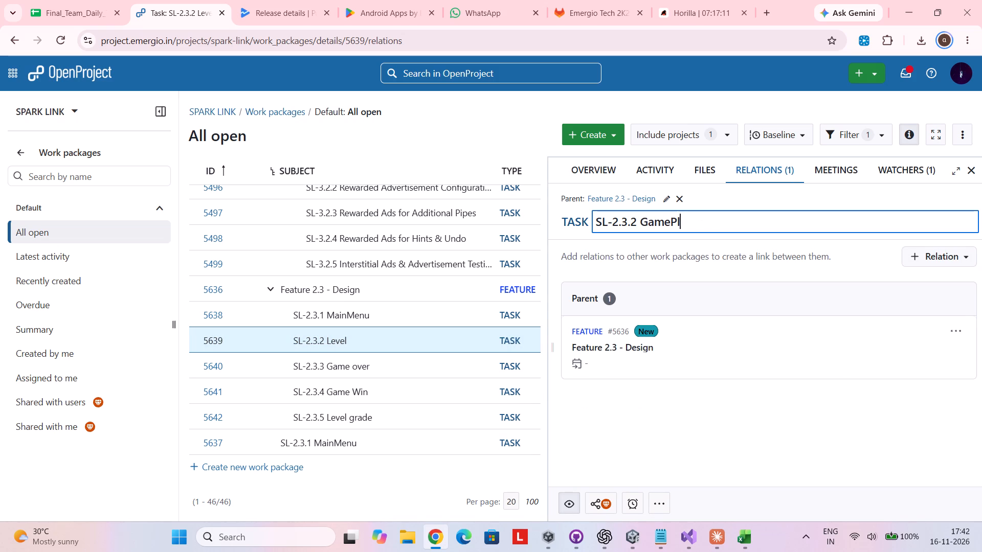
key("Return")
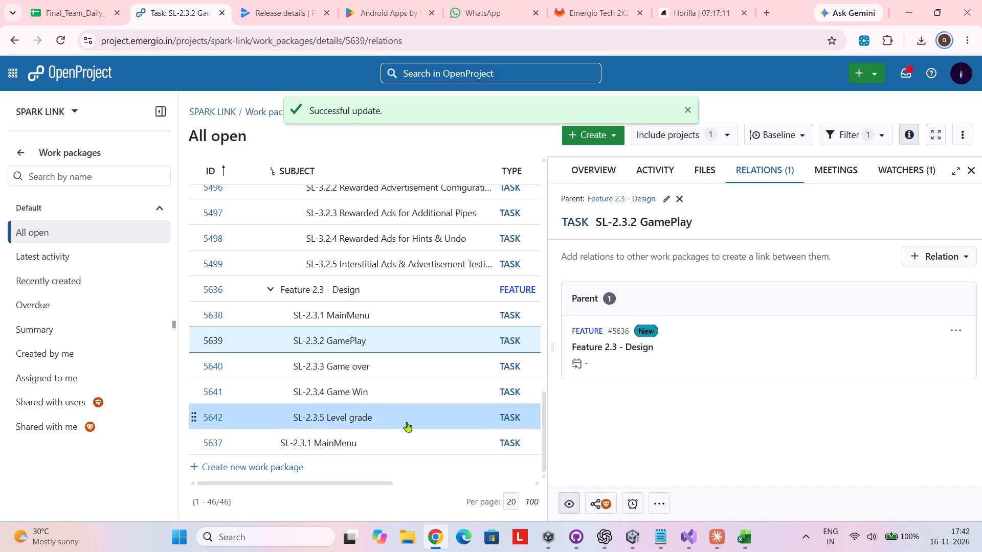
Open the overview details of the SL-2.3.1 MainMenu task nested under Feature 2.3 - Design.
scroll(407, 422, "down", 2)
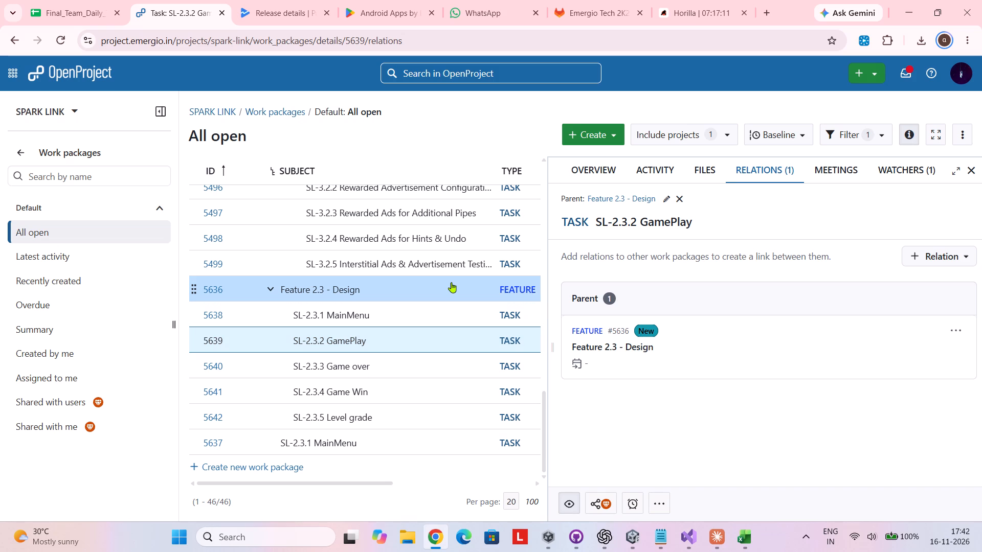
scroll(451, 282, "up", 3)
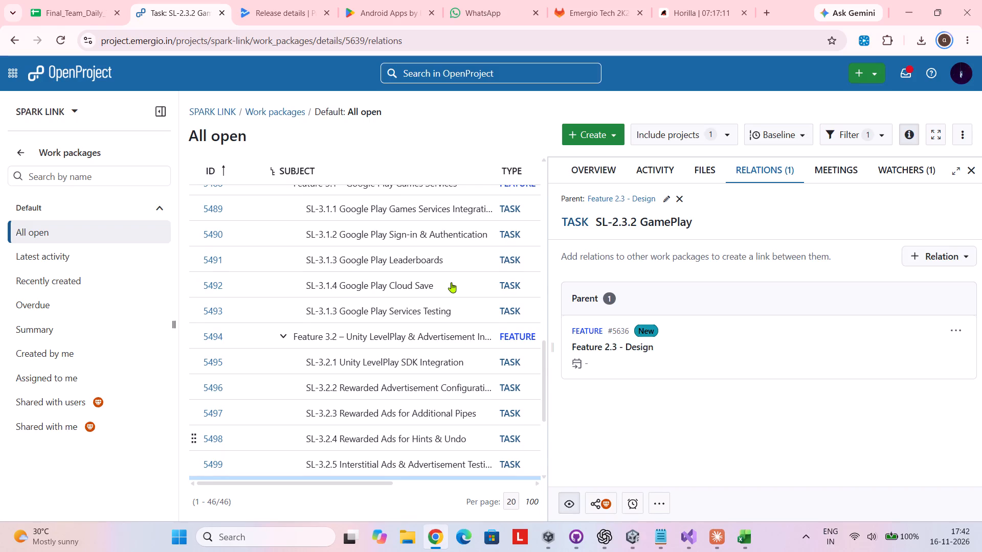
scroll(449, 383, "down", 5)
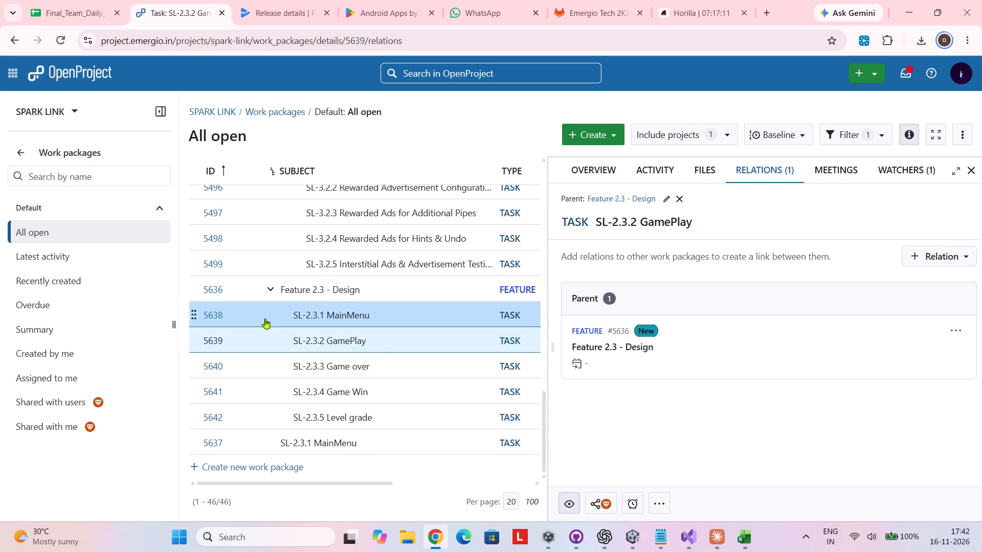
left_click(265, 318)
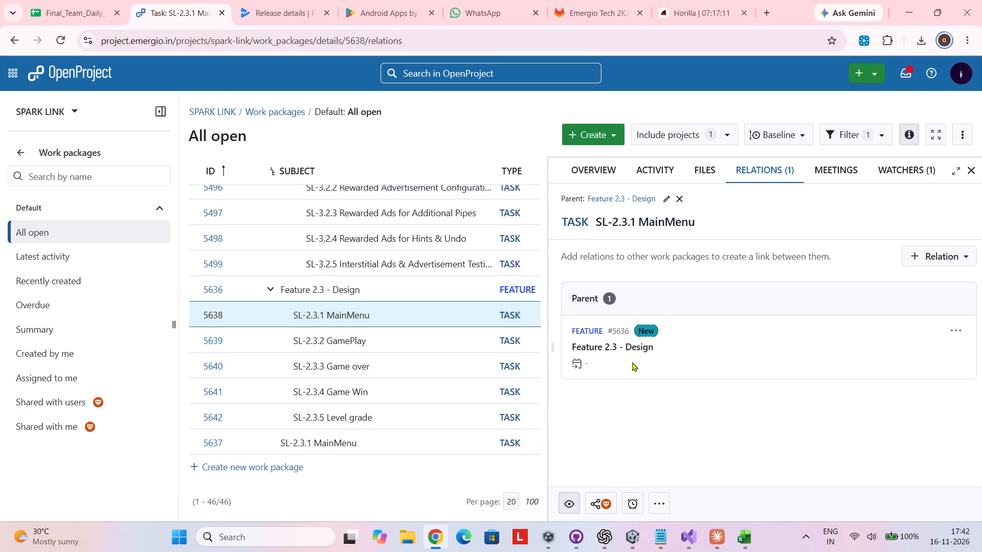
left_click(604, 168)
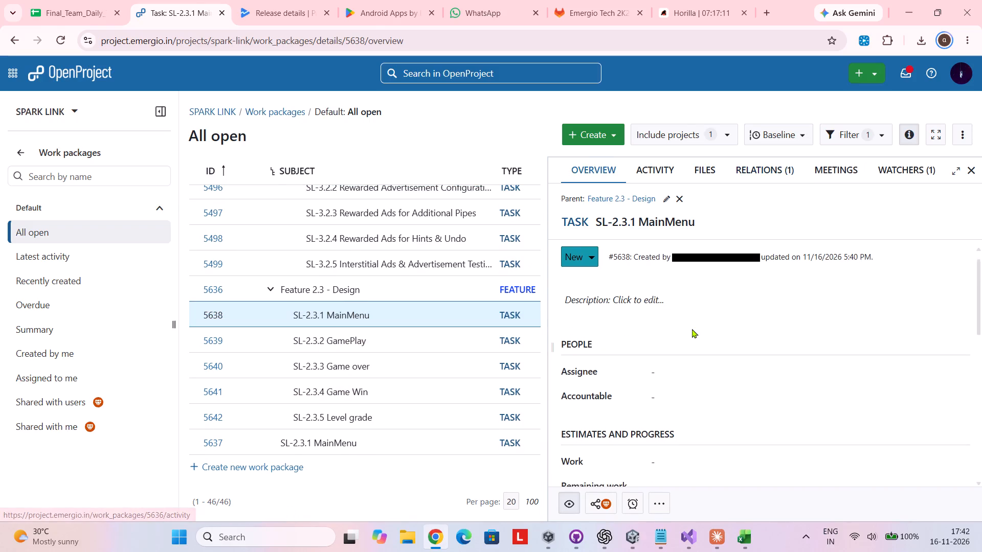
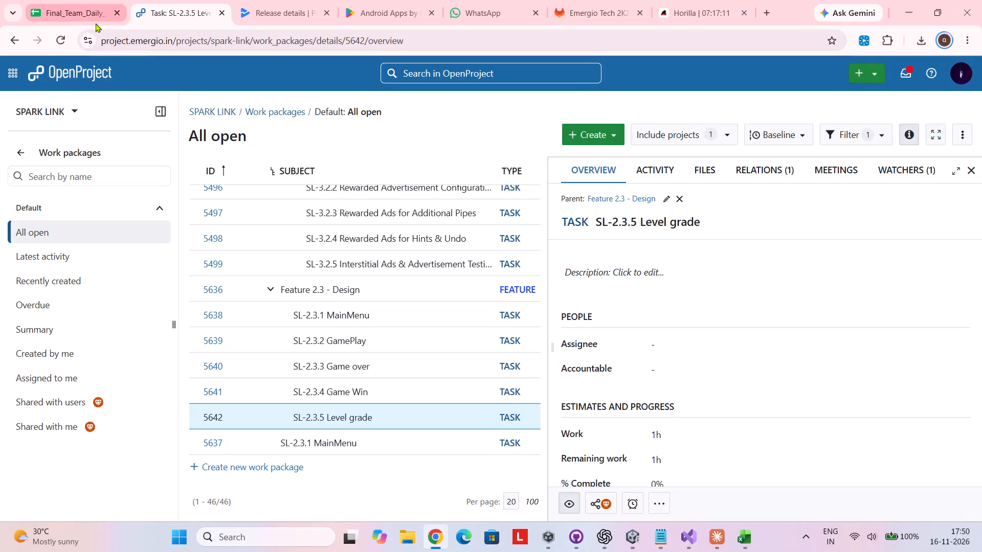
Reload the SPARK LINK work packages, close the SL-2.3.5 Level grade details, and look through the All open list.
left_click(58, 42)
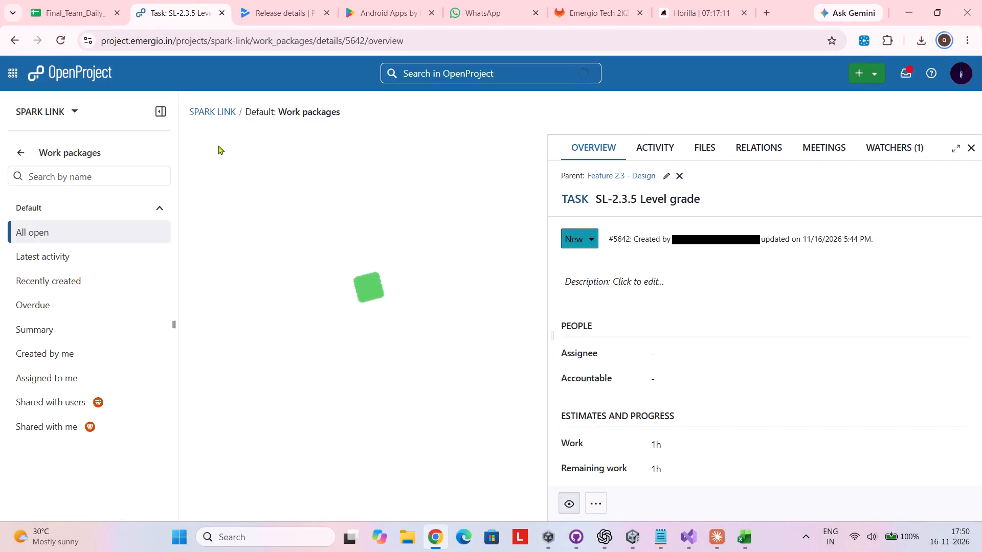
left_click(971, 173)
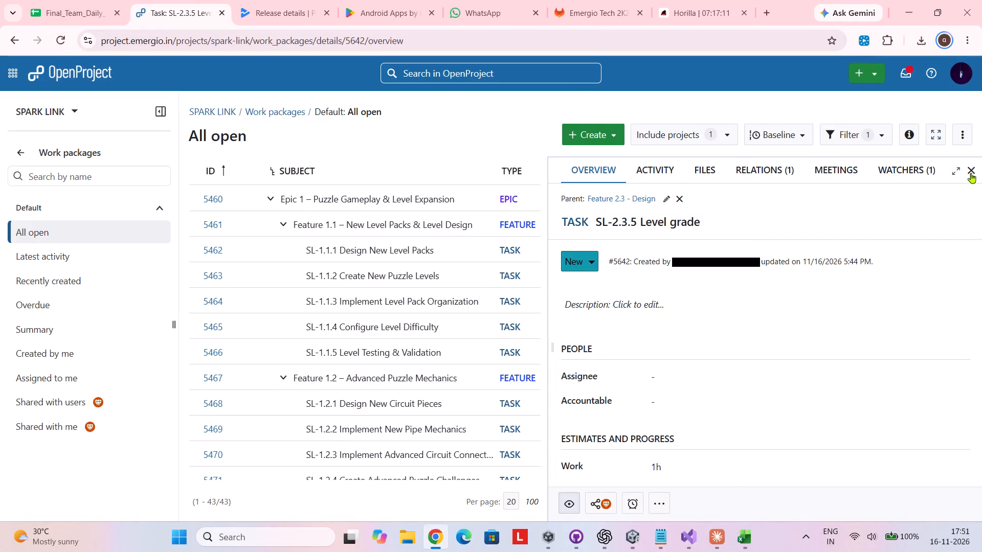
scroll(493, 427, "down", 14)
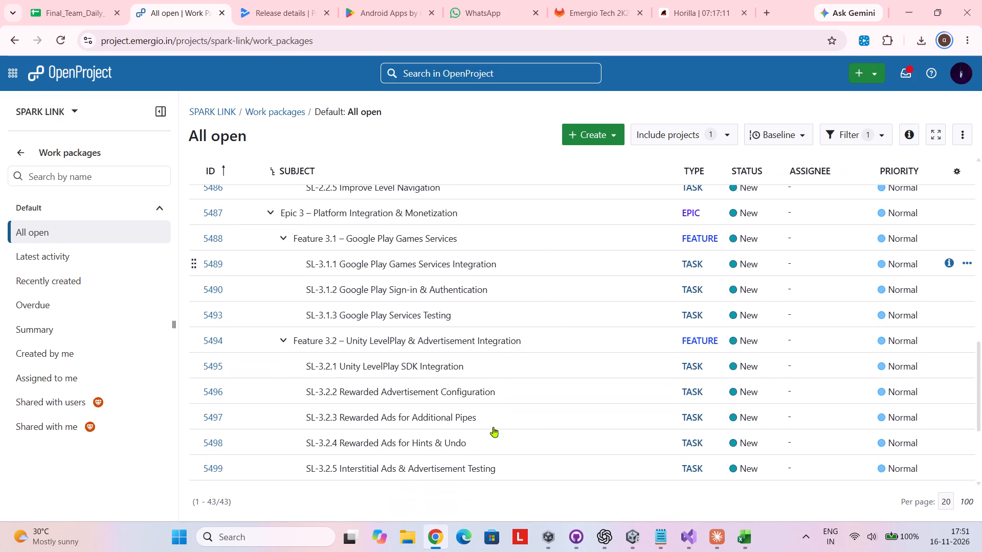
scroll(493, 427, "up", 11)
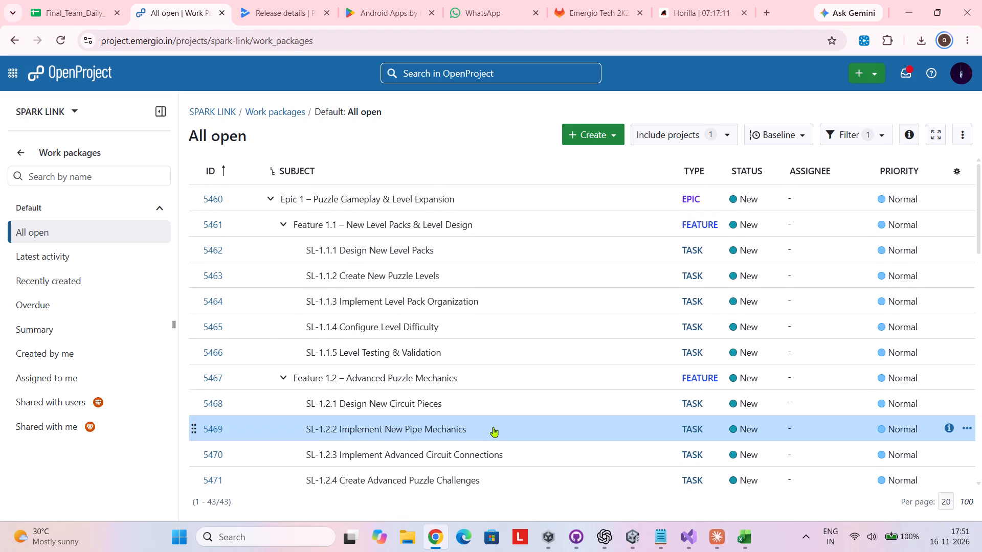
Open the SPARK LINK project's Backlog and sprints page.
left_click(19, 153)
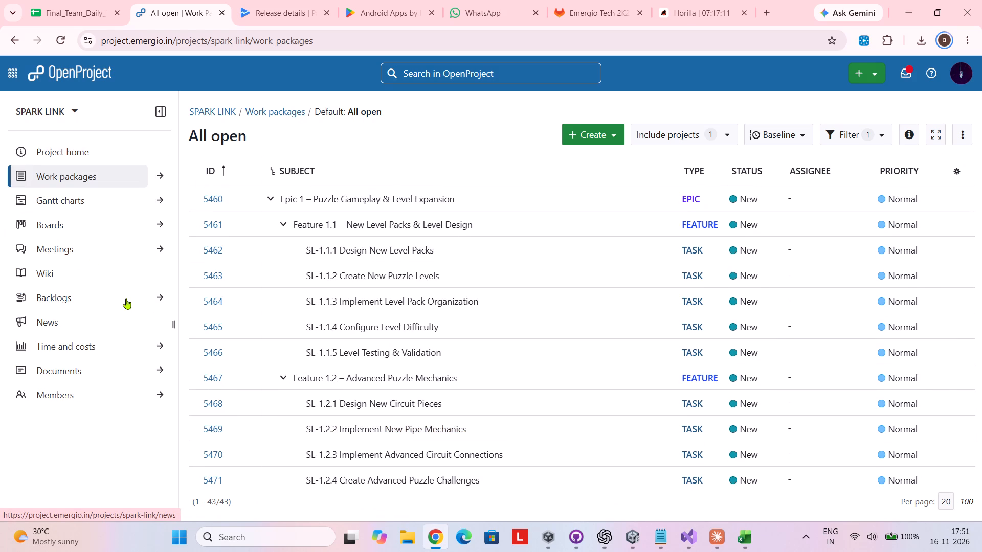
left_click(124, 298)
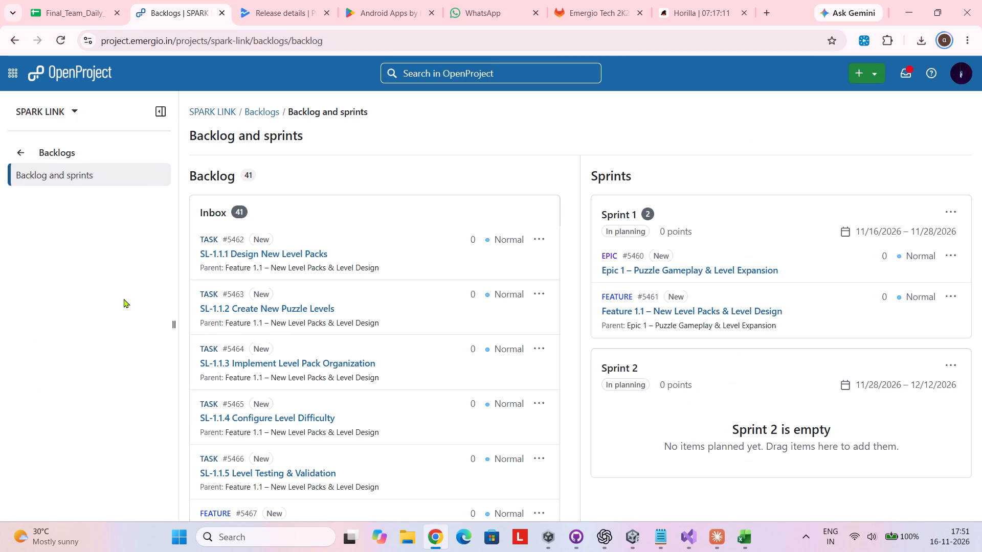
Move SL-1.1.1 Design New Level Packs and SL-1.1.2 Create New Puzzle Levels from the Inbox into Sprint 1, below Feature 1.1.
left_click_drag(416, 262, 648, 362)
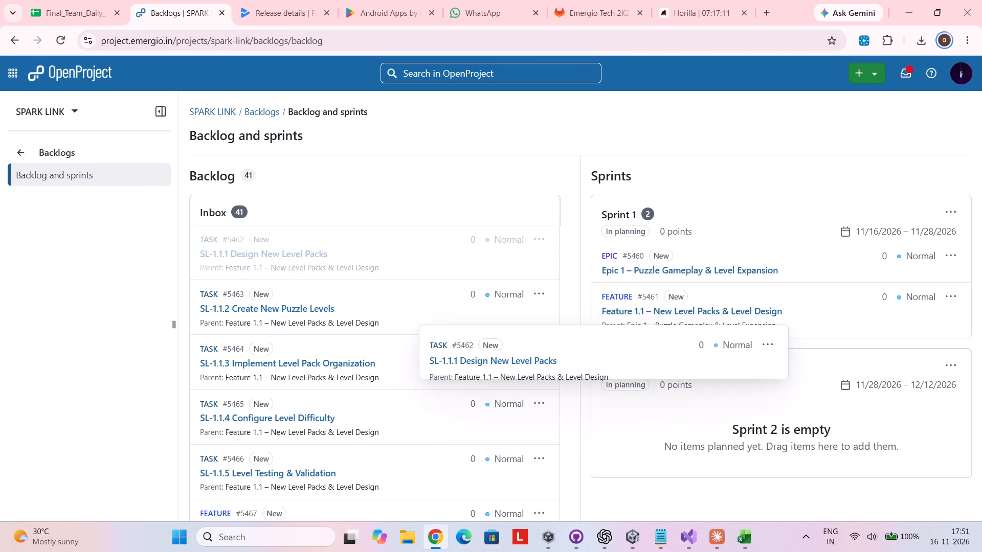
left_click_drag(648, 362, 823, 359)
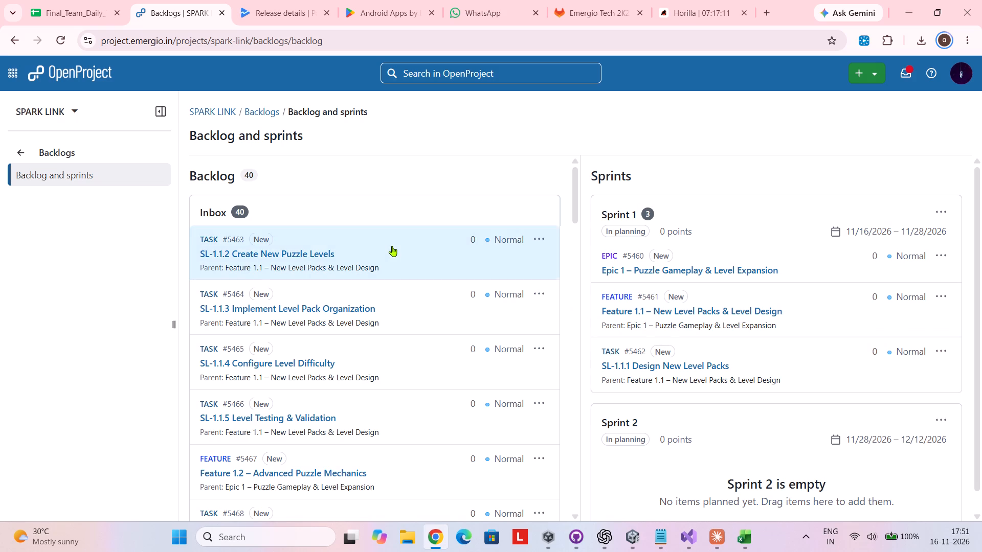
left_click_drag(392, 246, 790, 399)
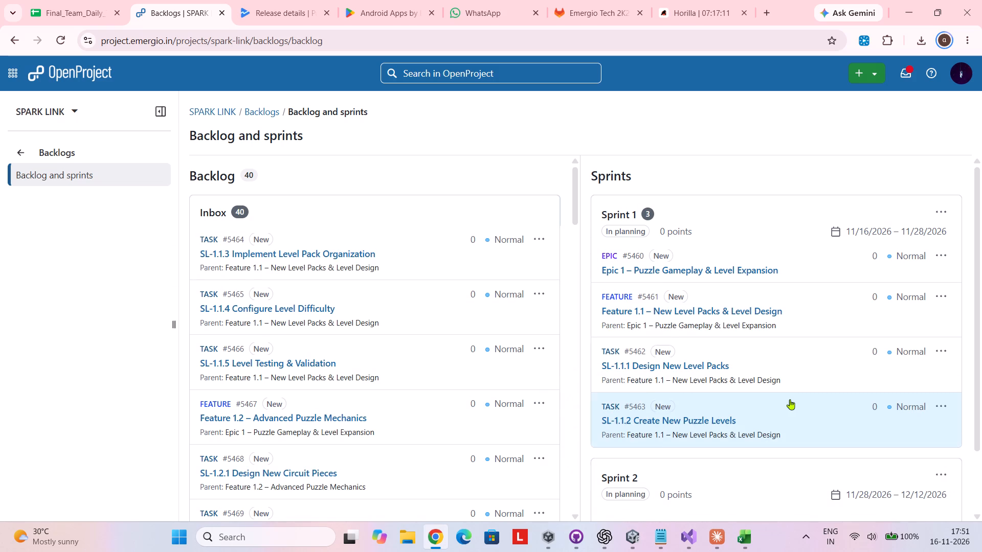
Move SL-1.1.3 Implement Level Pack Organization from the Inbox into Sprint 1 and place it below SL-1.1.2.
left_click_drag(412, 245, 598, 366)
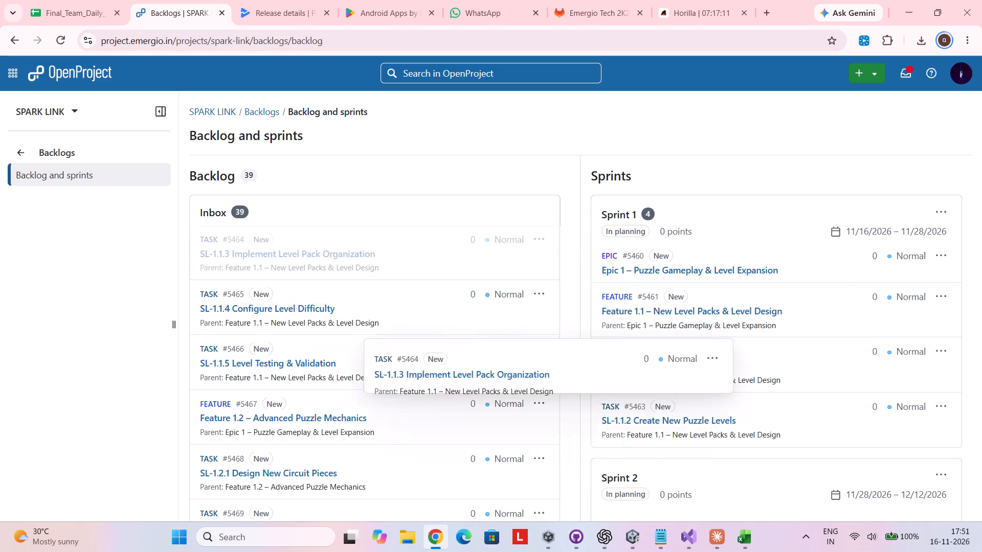
left_click_drag(598, 366, 828, 417)
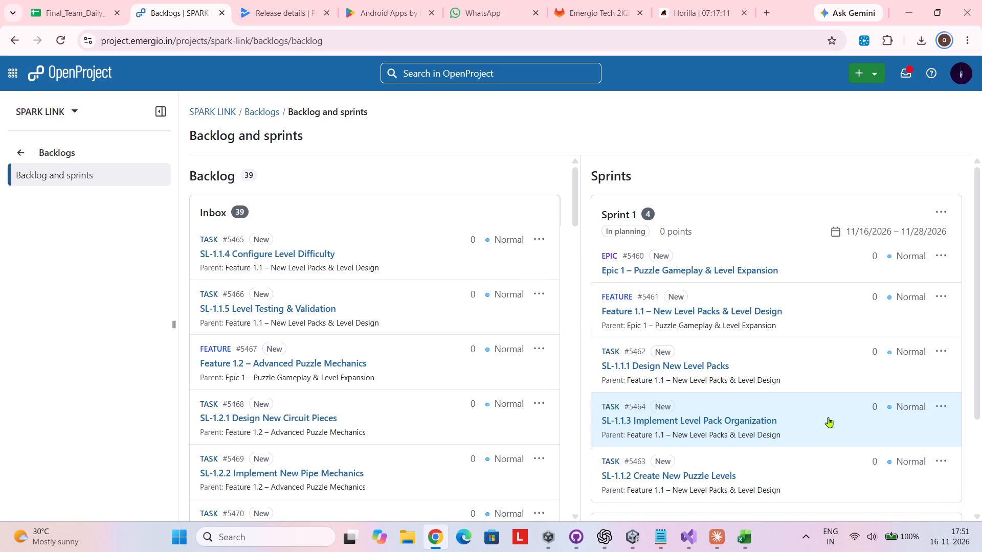
scroll(828, 417, "down", 2)
left_click_drag(788, 298, 789, 321)
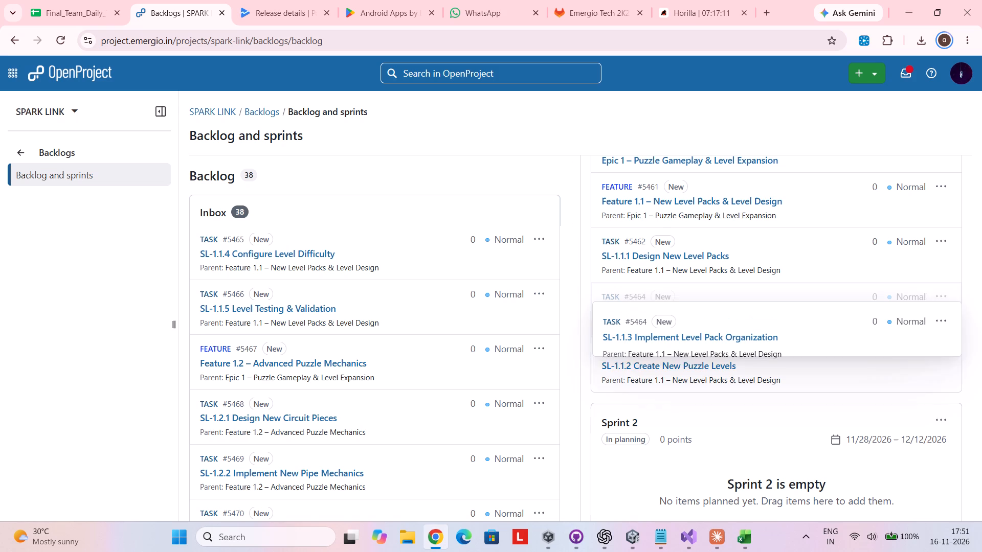
left_click_drag(789, 321, 792, 372)
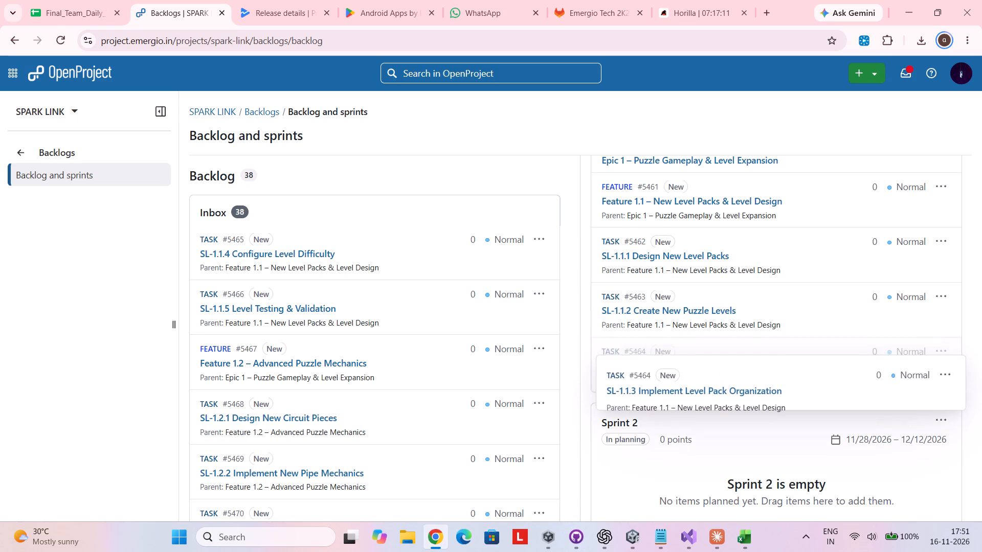
left_click_drag(792, 372, 795, 359)
Move SL-1.1.4 Configure Level Difficulty and SL-1.1.5 Level Testing & Validation from the Inbox to the end of Sprint 1, in order.
scroll(795, 359, "down", 1)
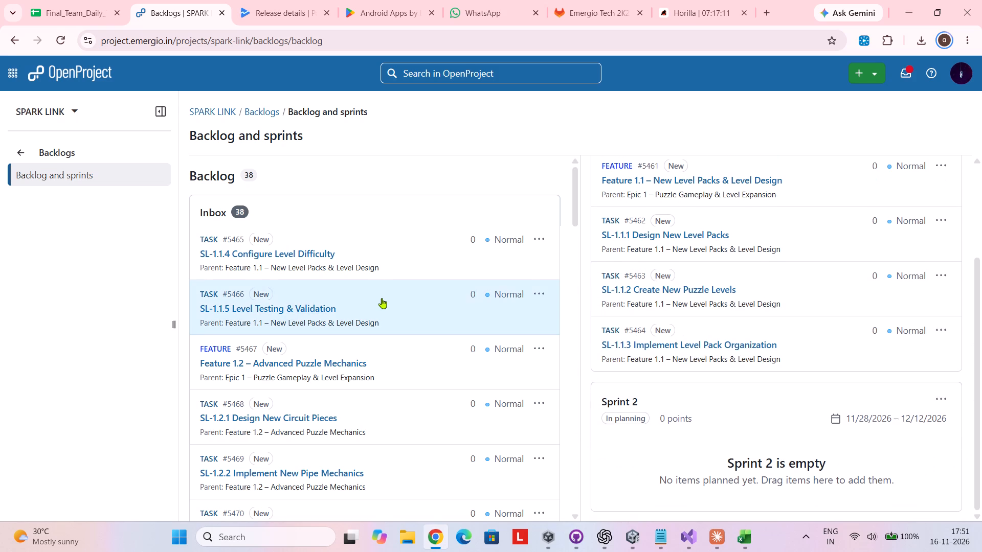
left_click_drag(389, 266, 774, 452)
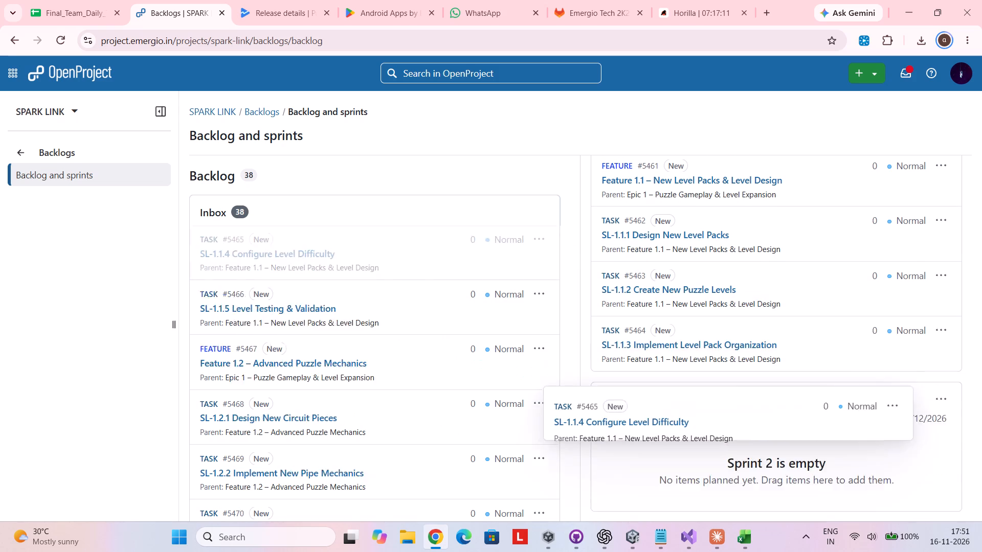
left_click_drag(774, 452, 782, 405)
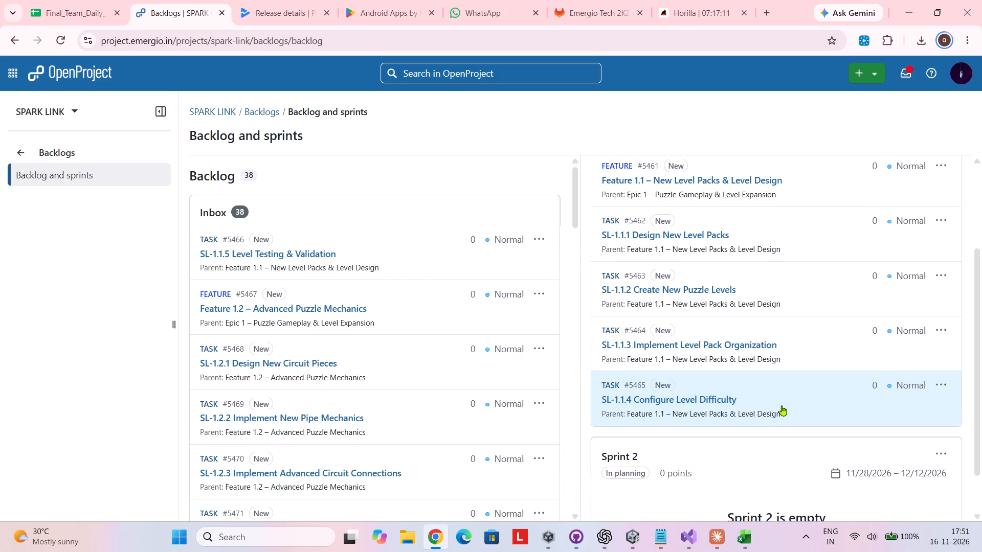
left_click_drag(390, 251, 810, 469)
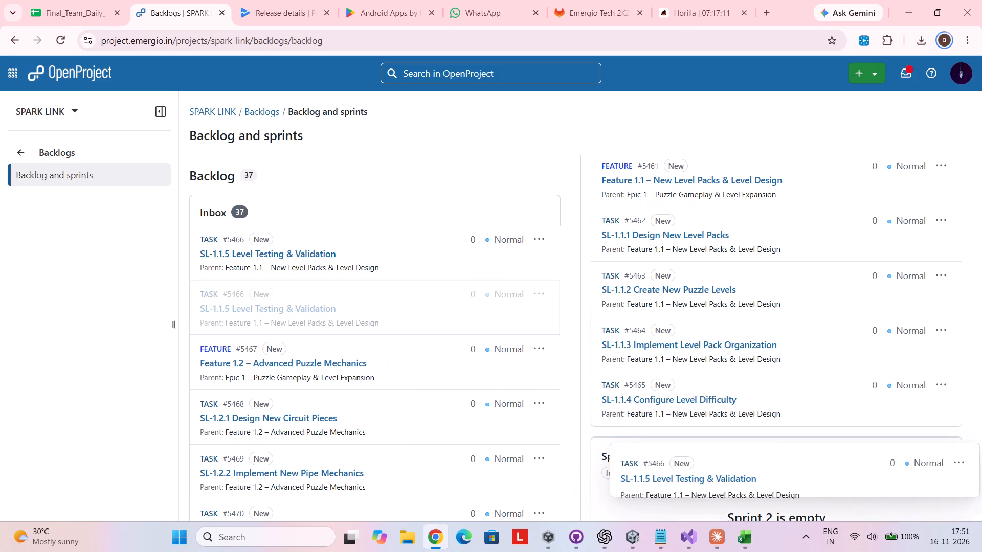
left_click_drag(810, 469, 780, 455)
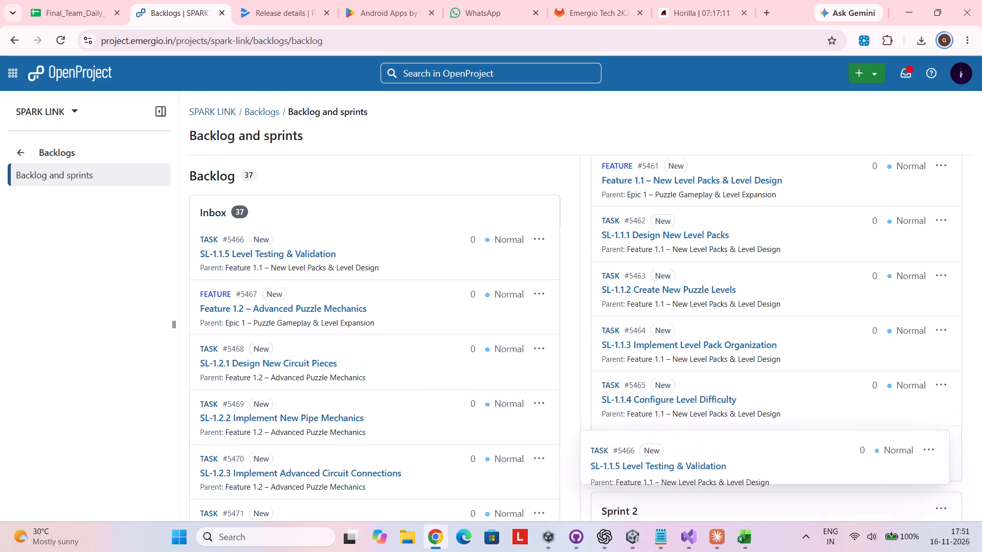
left_click_drag(780, 455, 789, 455)
Move Feature 1.2 – Advanced Puzzle Mechanics and its task SL-1.2.1 Design New Circuit Pieces from the Inbox to the end of Sprint 1.
scroll(789, 455, "down", 3)
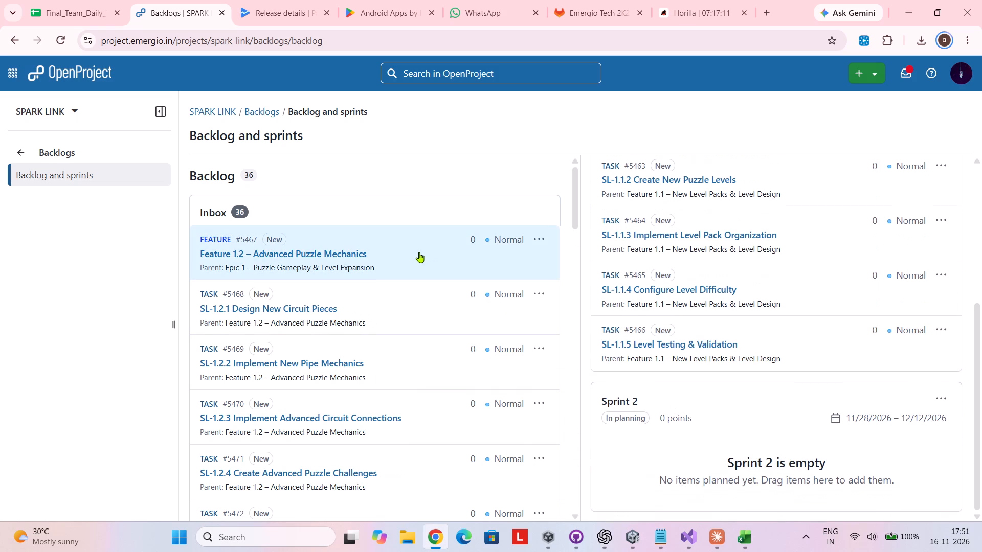
left_click_drag(419, 252, 828, 407)
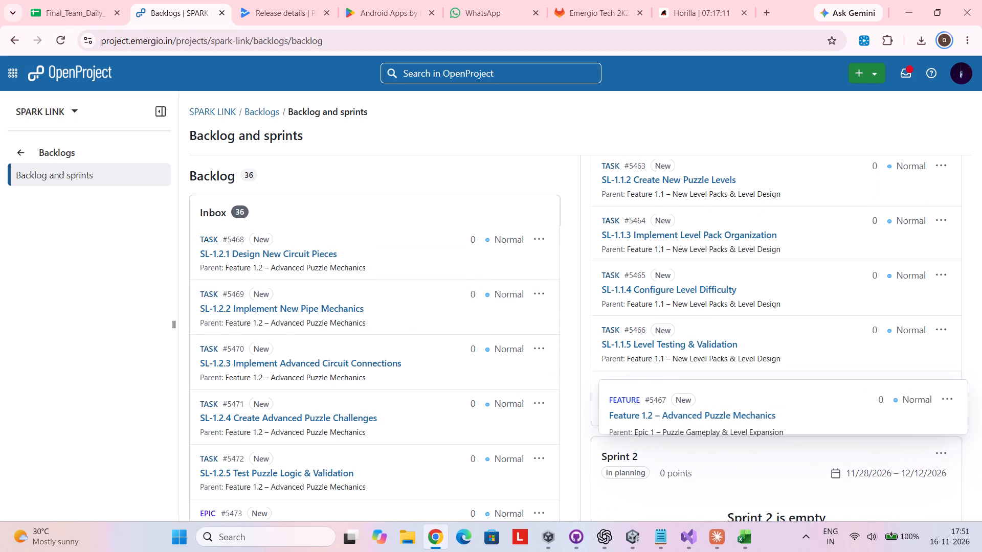
left_click_drag(828, 407, 820, 407)
scroll(820, 407, "down", 1)
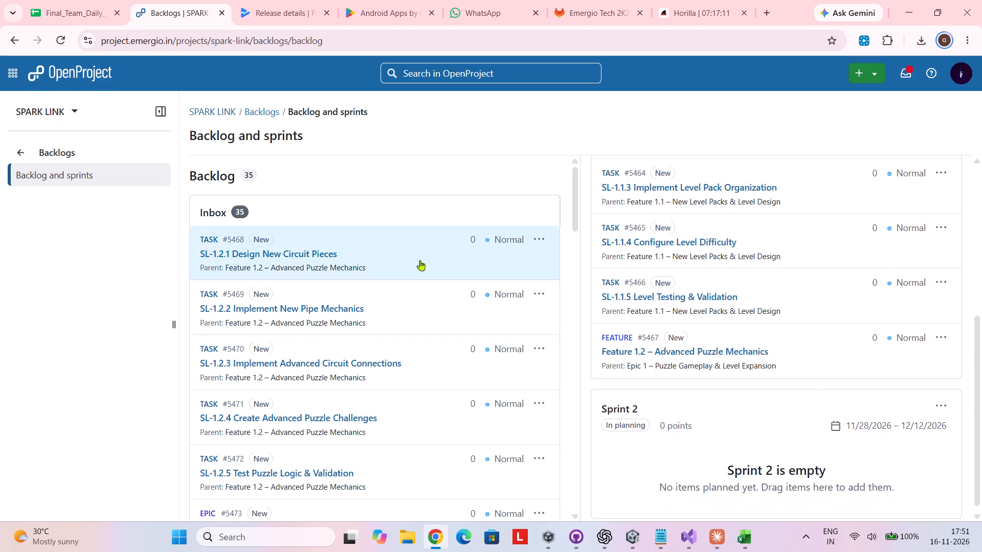
left_click_drag(395, 242, 815, 367)
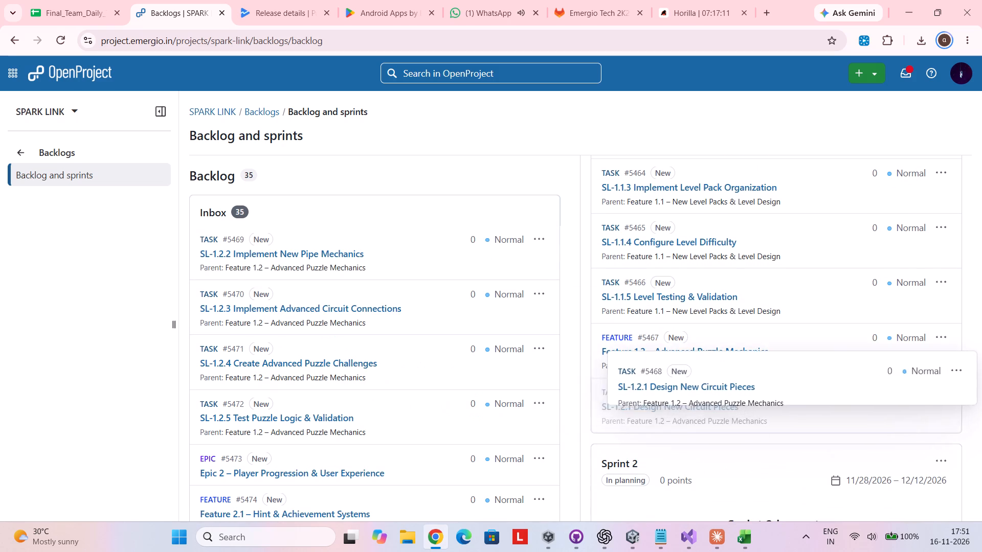
left_click_drag(815, 367, 797, 398)
Move SL-1.2.2 Implement New Pipe Mechanics from the Inbox into Sprint 1, below SL-1.2.1.
left_click_drag(392, 271, 393, 272)
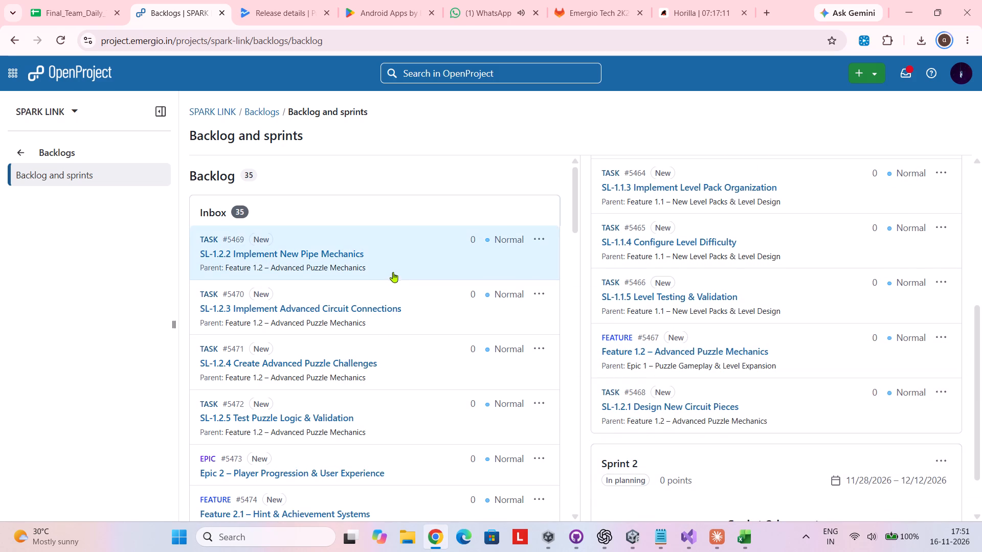
left_click_drag(393, 272, 804, 439)
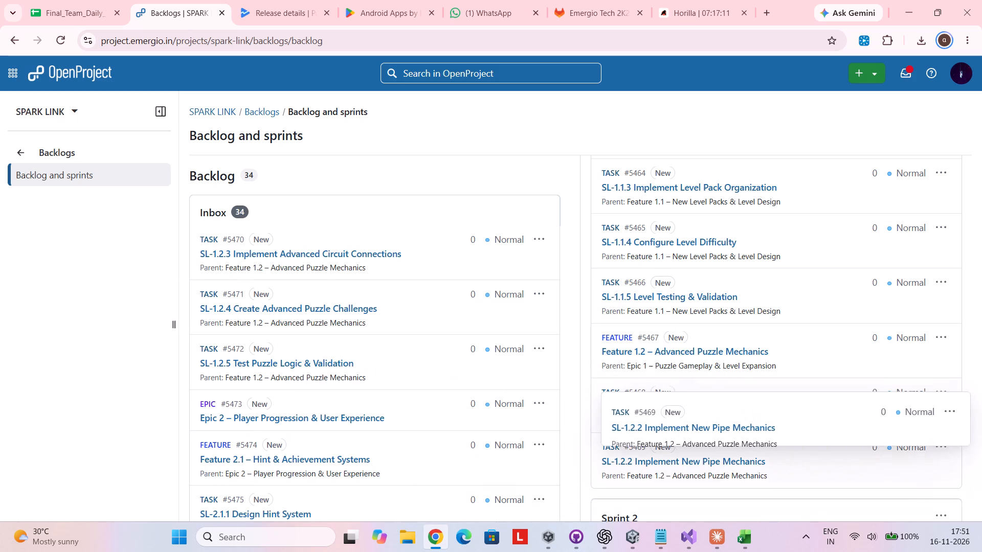
left_click_drag(804, 439, 800, 416)
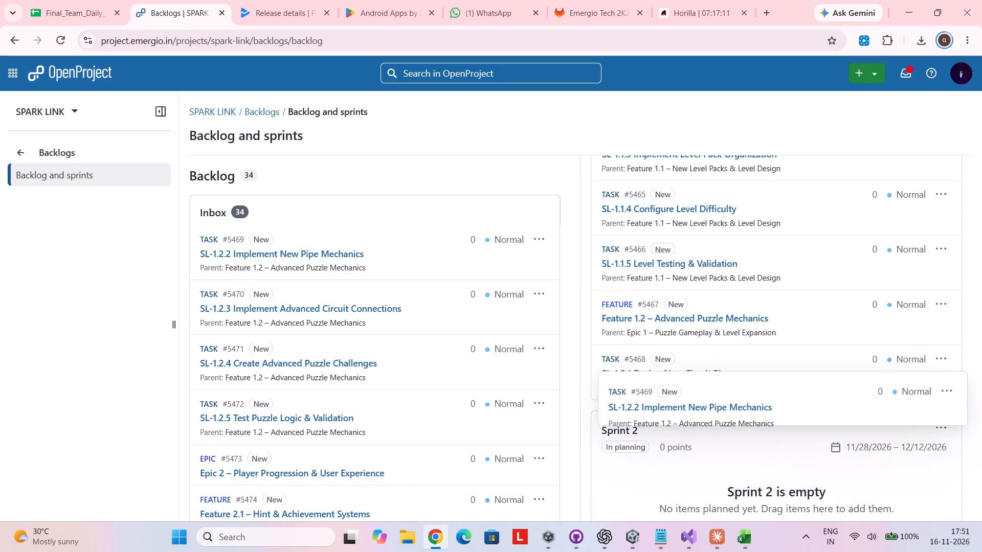
left_click_drag(800, 416, 807, 467)
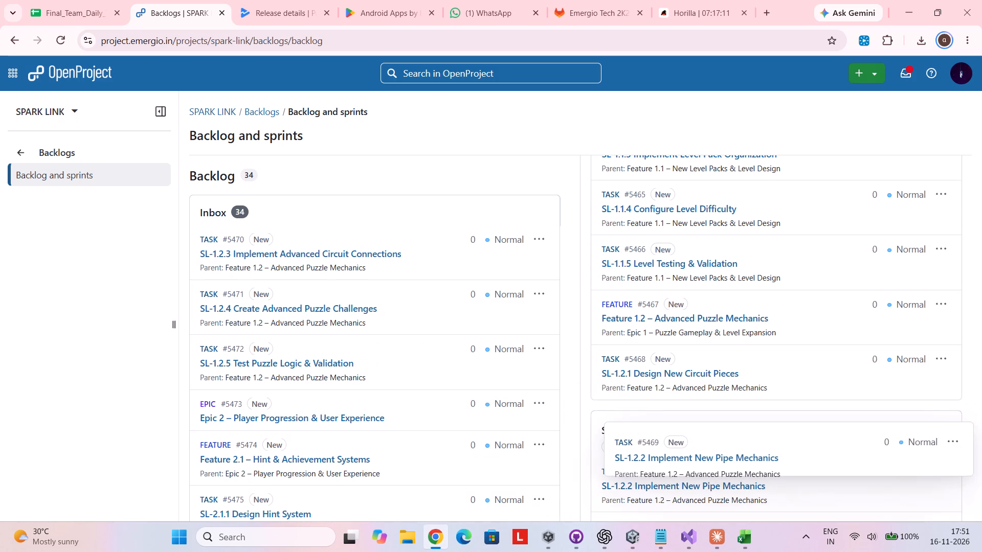
left_click_drag(807, 467, 785, 392)
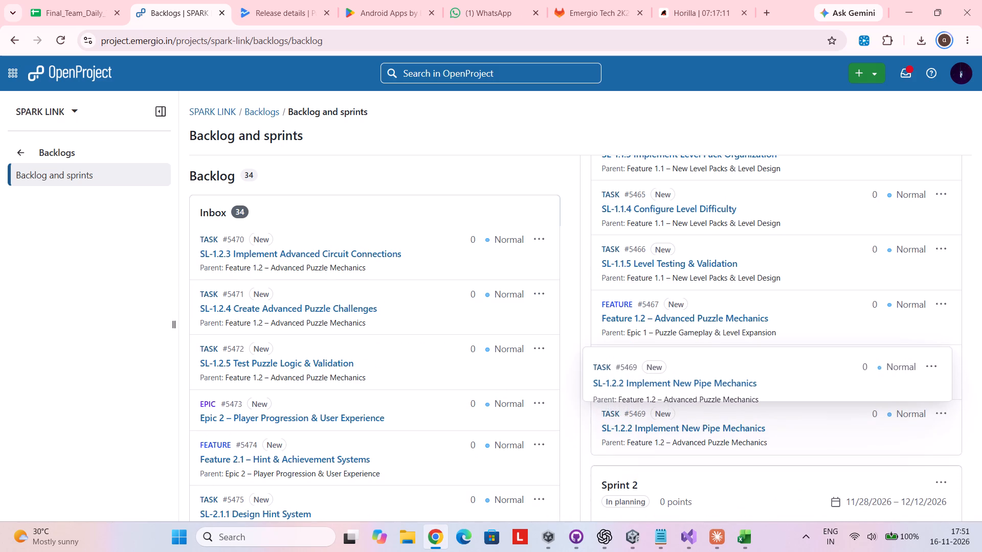
left_click_drag(785, 392, 797, 439)
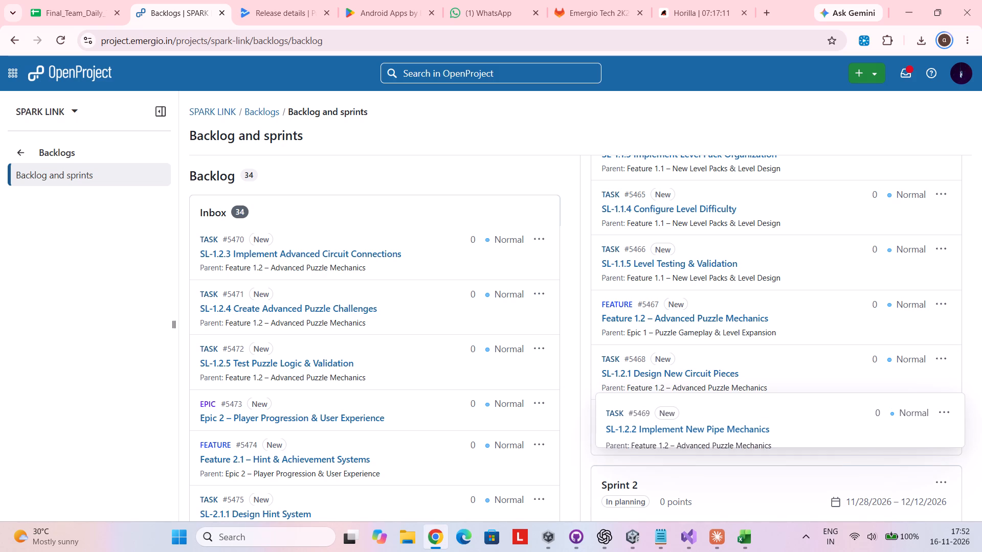
left_click_drag(797, 439, 797, 440)
Move SL-1.2.3 Implement Advanced Circuit Connections and SL-1.2.4 Create Advanced Puzzle Challenges from the Inbox to the end of Sprint 1, in order.
scroll(797, 440, "down", 1)
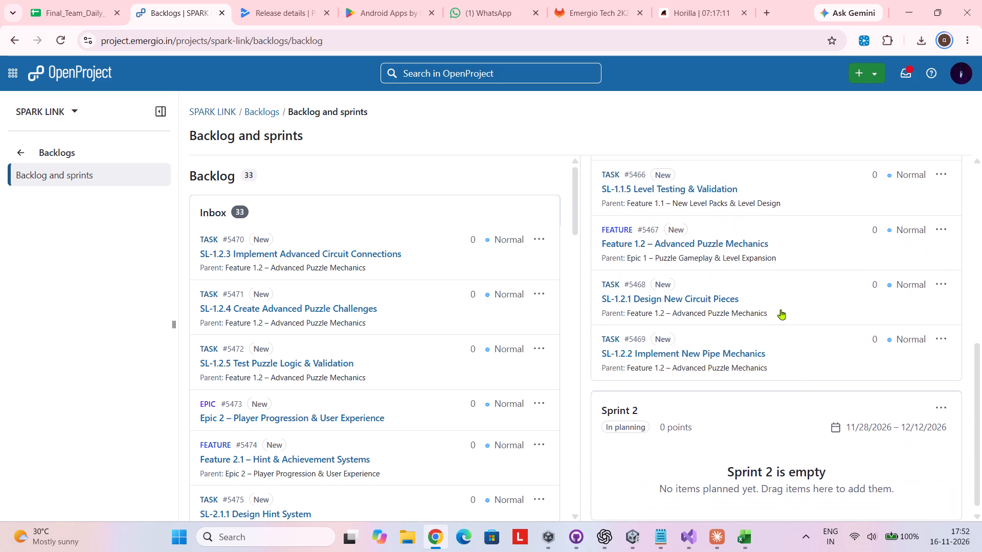
scroll(780, 309, "down", 3)
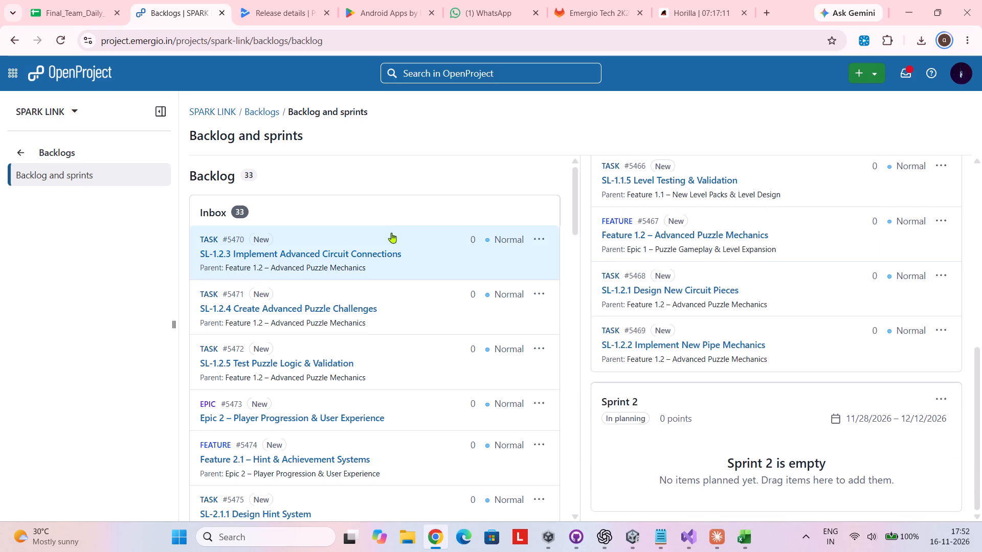
left_click_drag(406, 240, 806, 383)
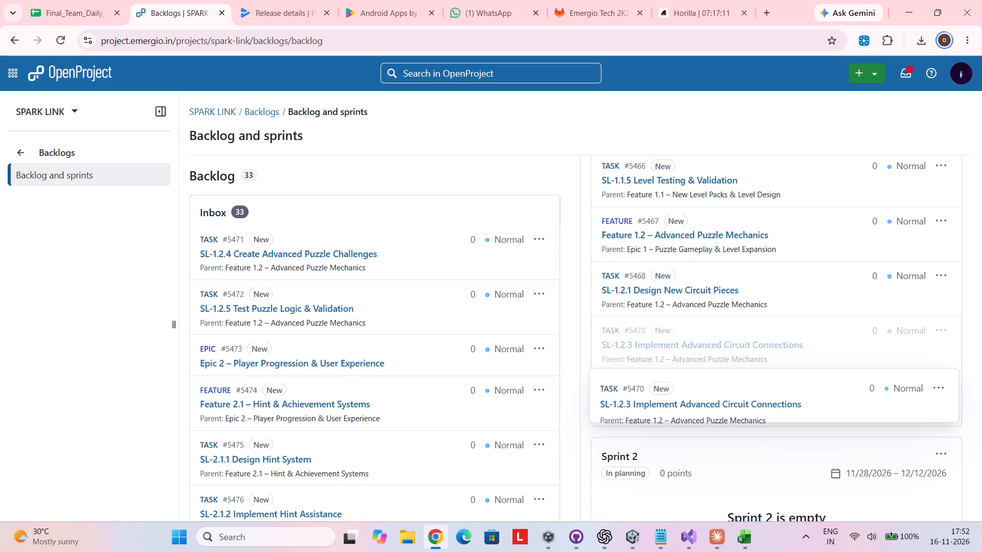
left_click_drag(806, 383, 816, 384)
scroll(816, 384, "down", 1)
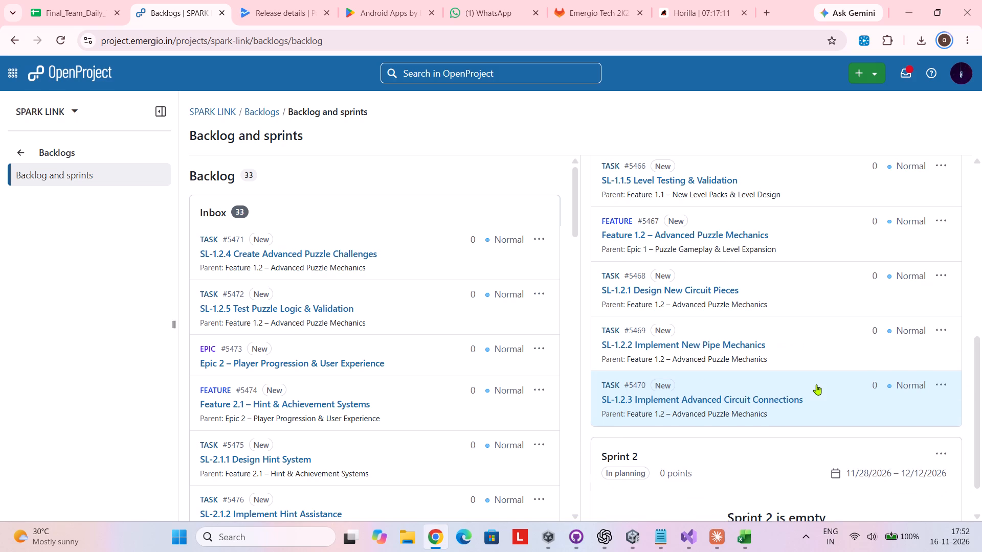
scroll(816, 384, "down", 2)
left_click_drag(405, 248, 473, 300)
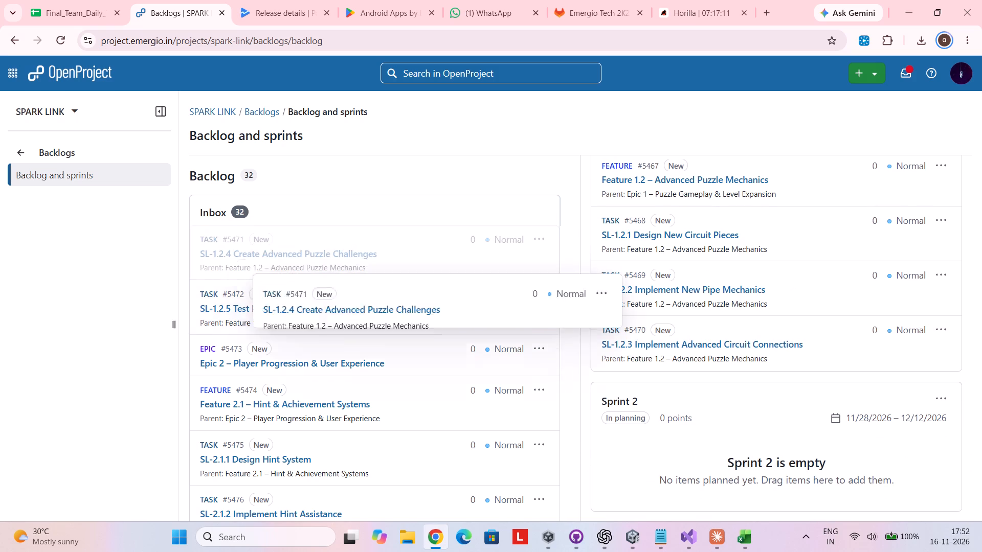
left_click_drag(473, 300, 821, 371)
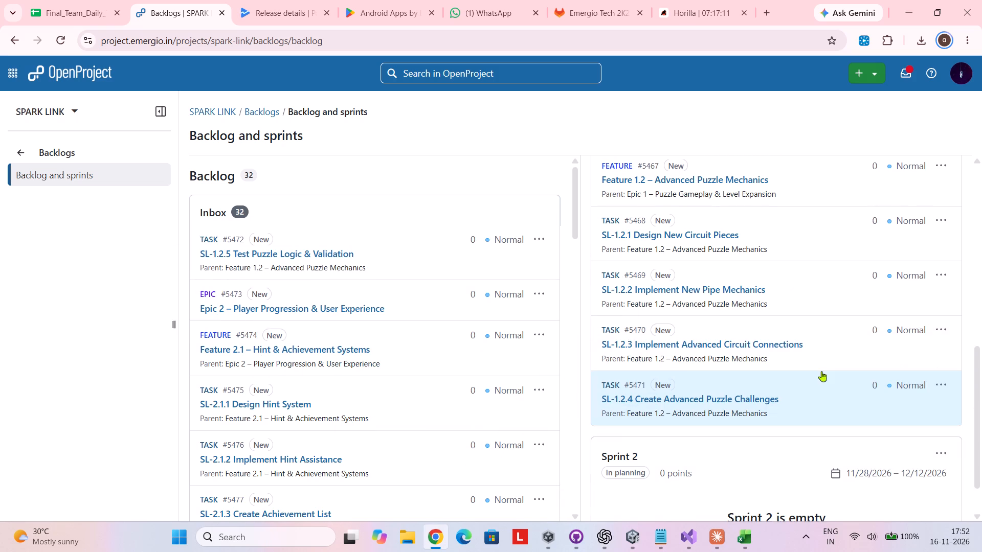
Move SL-1.2.5 Test Puzzle Logic & Validation from the Inbox to the end of Sprint 1, below SL-1.2.4.
left_click_drag(427, 265, 665, 413)
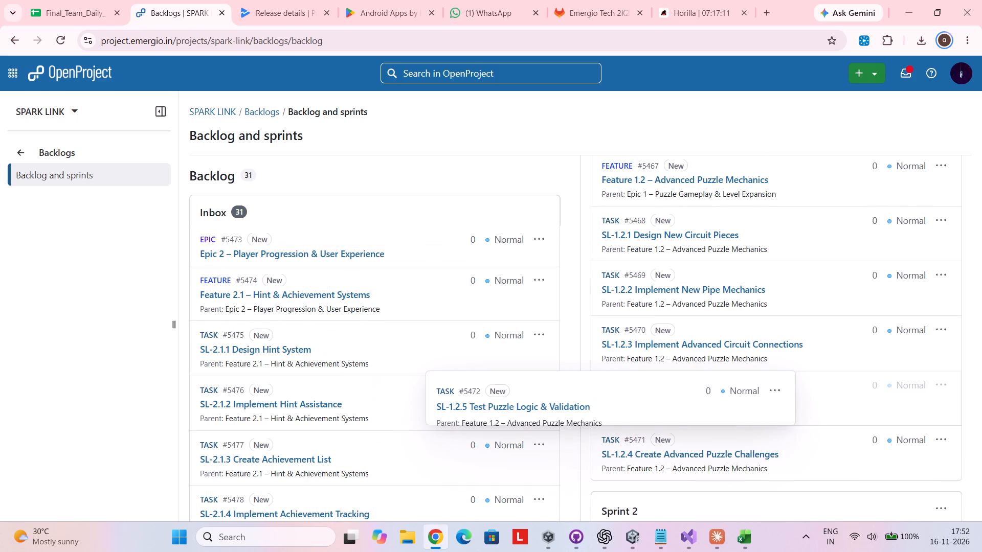
left_click_drag(665, 413, 851, 457)
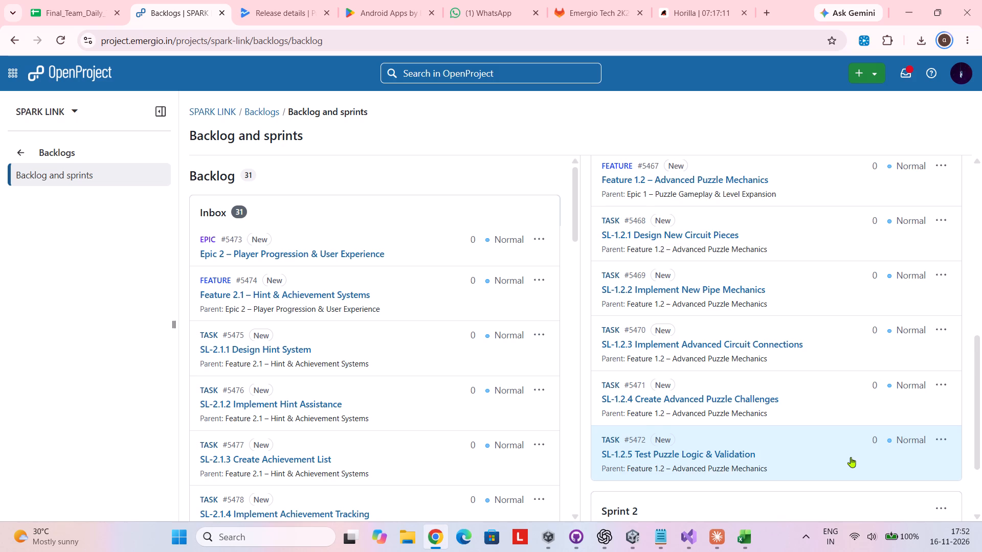
Review the remaining Inbox items, from Epic 2 down to the Feature 2.3 - Design tasks, against the contents of Sprint 1 and Sprint 2.
scroll(851, 457, "down", 5)
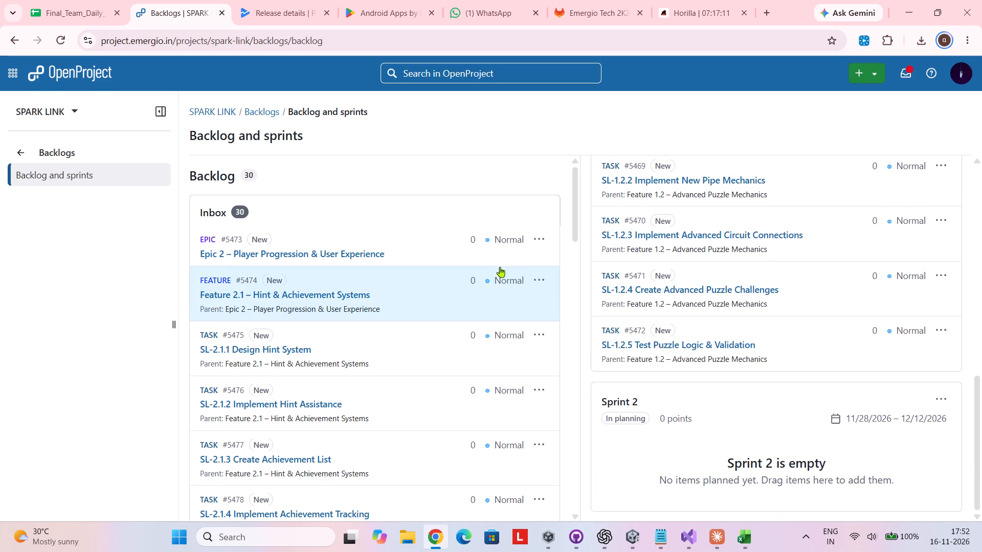
scroll(353, 319, "down", 5)
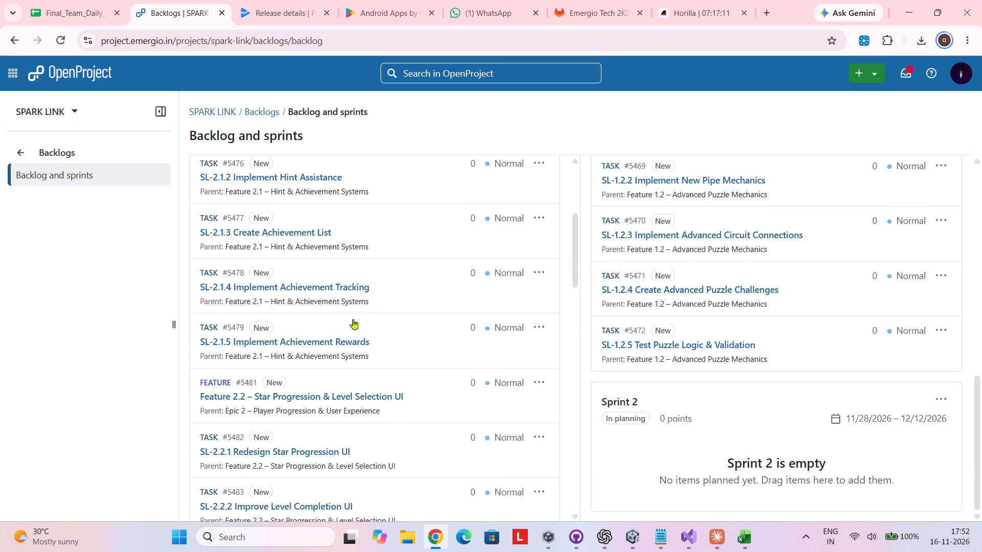
scroll(353, 319, "down", 3)
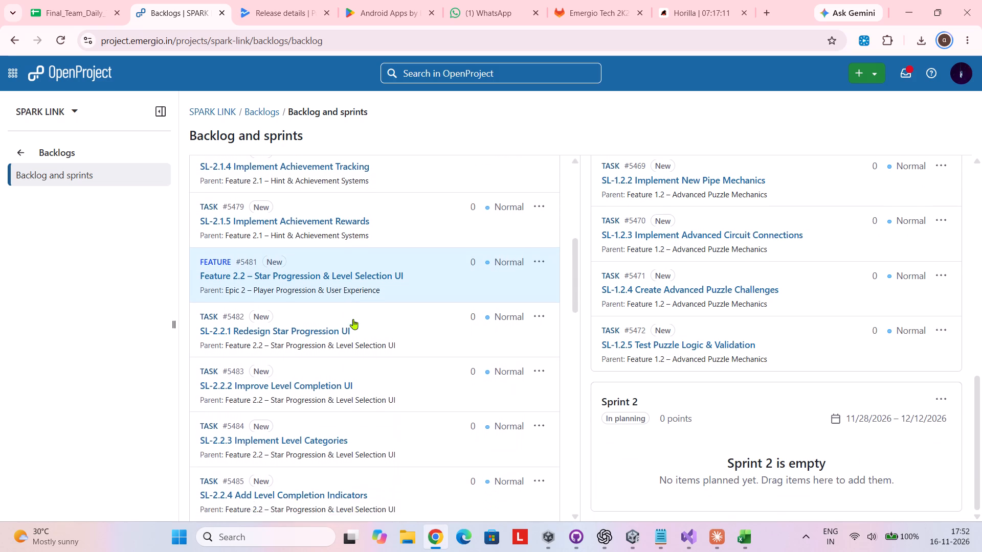
scroll(353, 319, "down", 2)
scroll(353, 319, "up", 4)
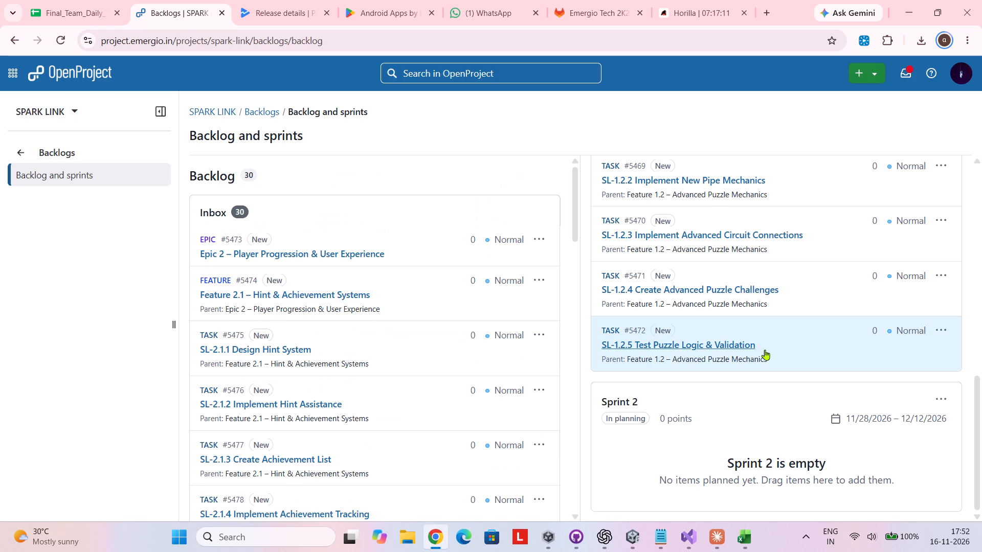
scroll(510, 344, "down", 2)
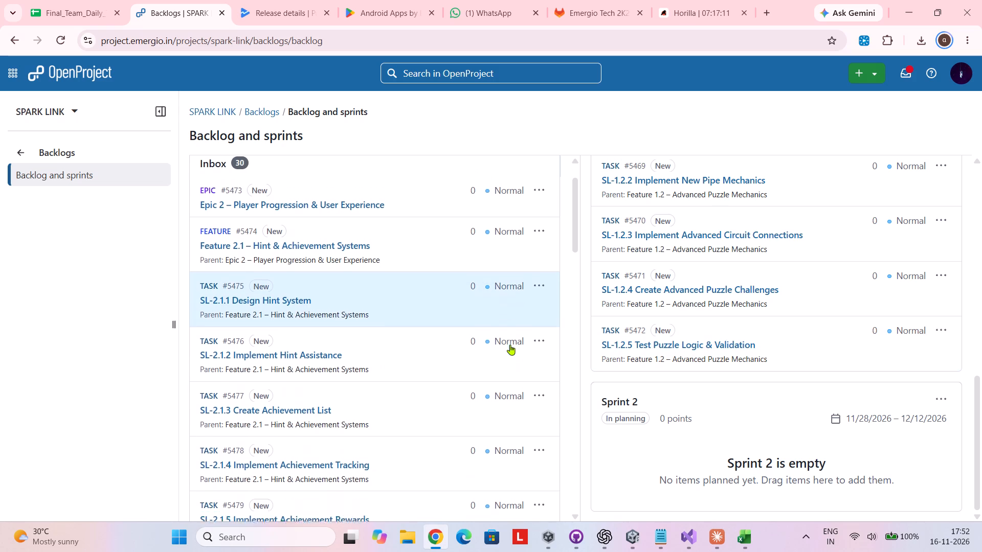
scroll(510, 344, "down", 6)
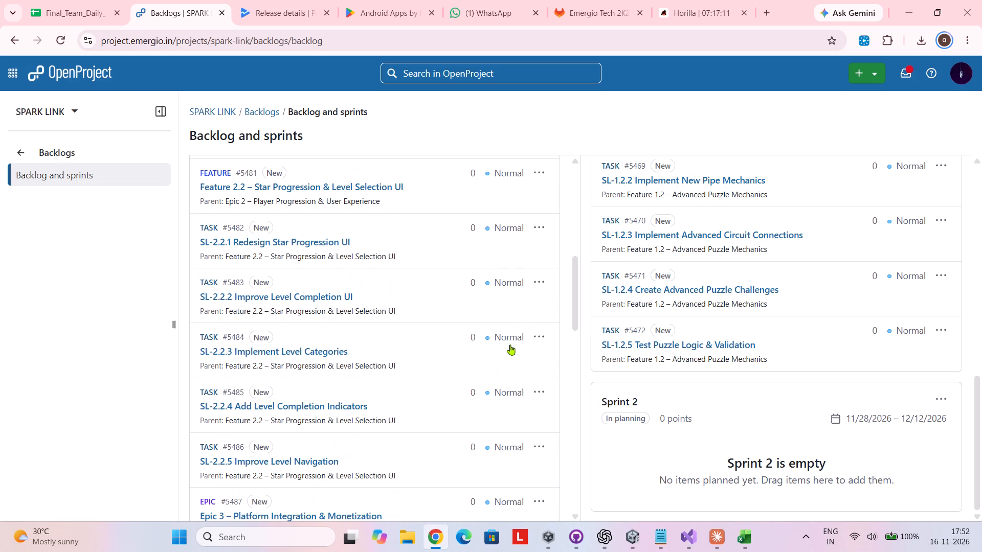
scroll(792, 267, "up", 1)
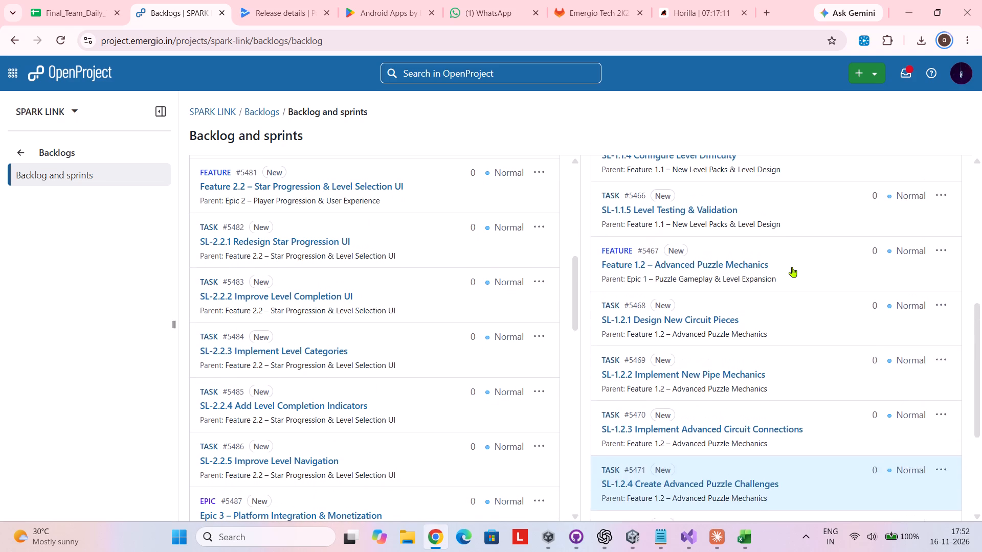
scroll(792, 267, "up", 4)
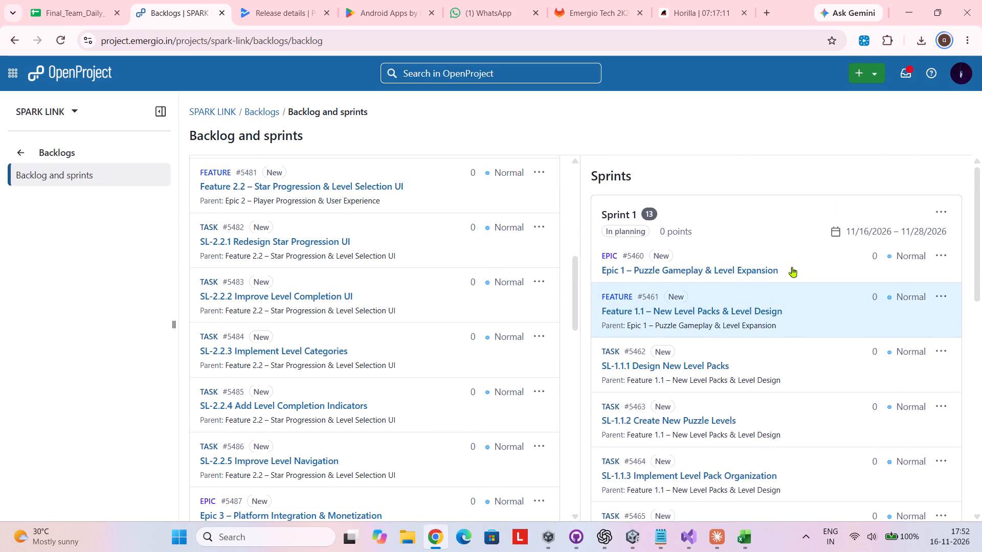
scroll(792, 267, "up", 1)
scroll(792, 267, "down", 7)
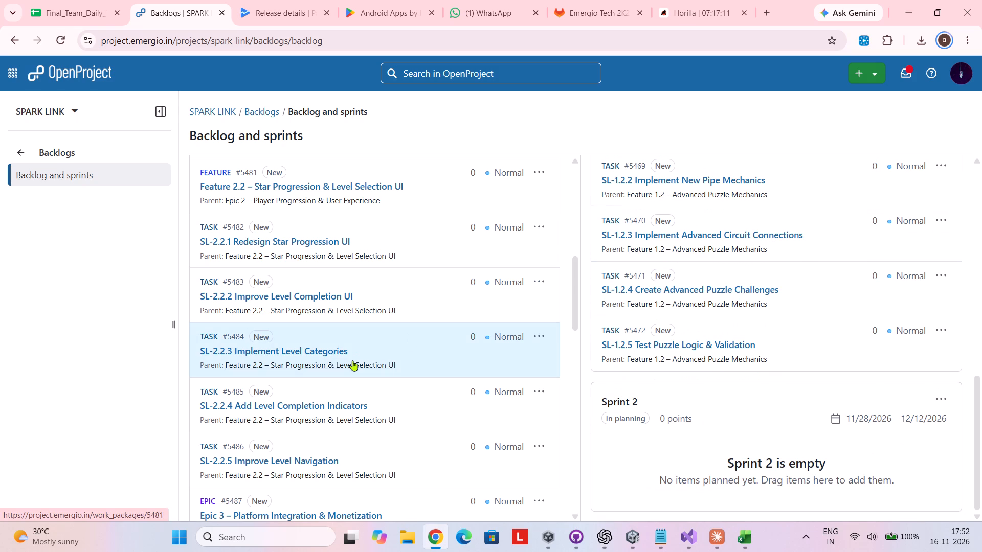
scroll(352, 360, "down", 5)
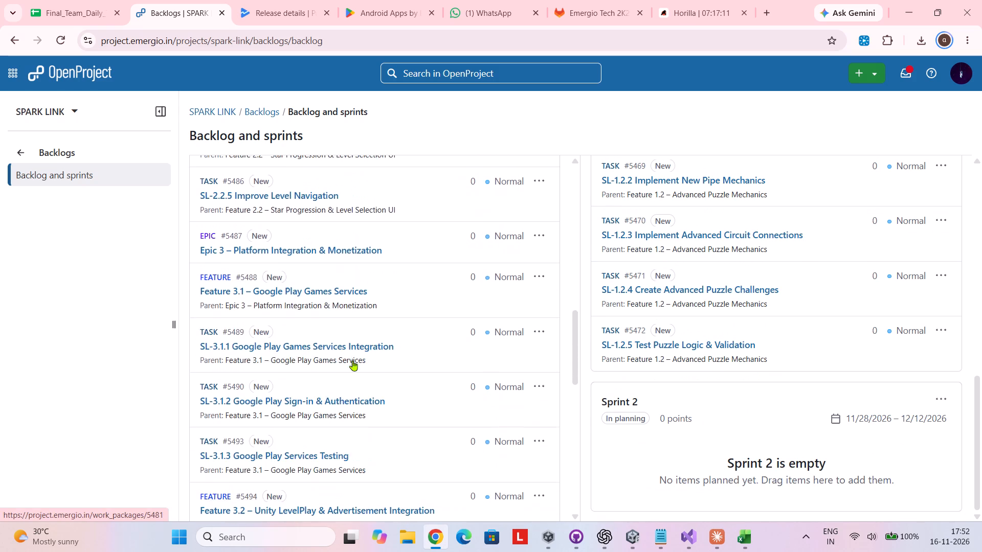
scroll(352, 360, "down", 8)
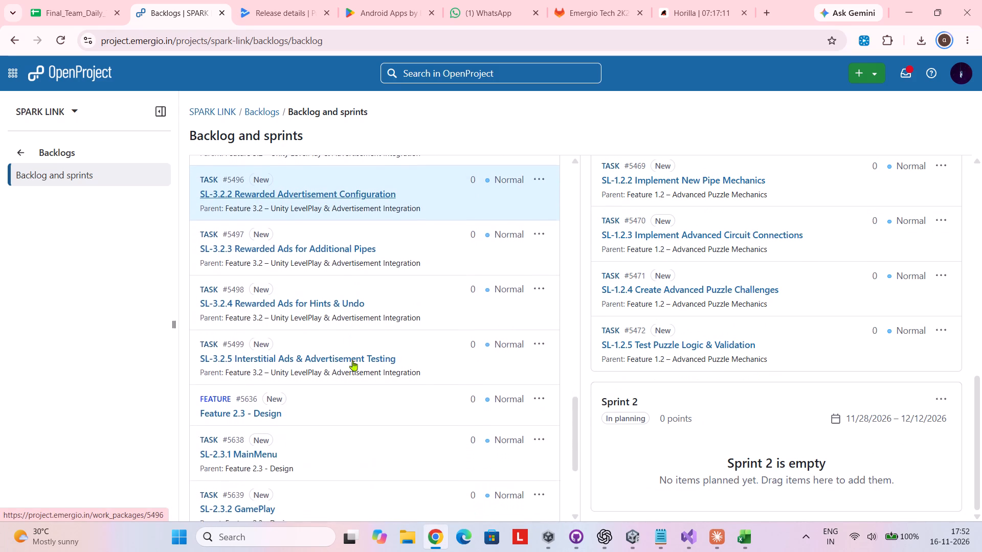
scroll(352, 360, "down", 4)
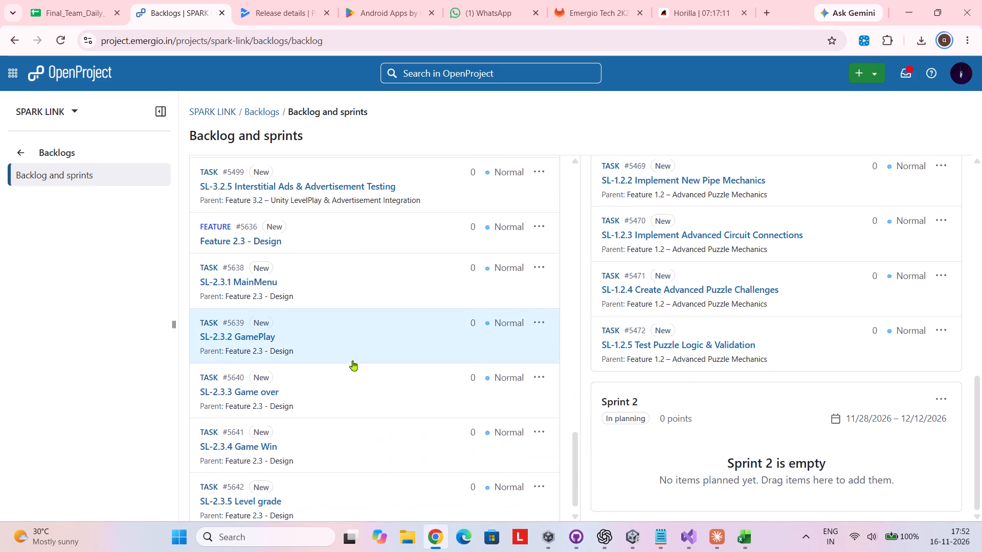
scroll(352, 360, "down", 3)
scroll(352, 360, "up", 7)
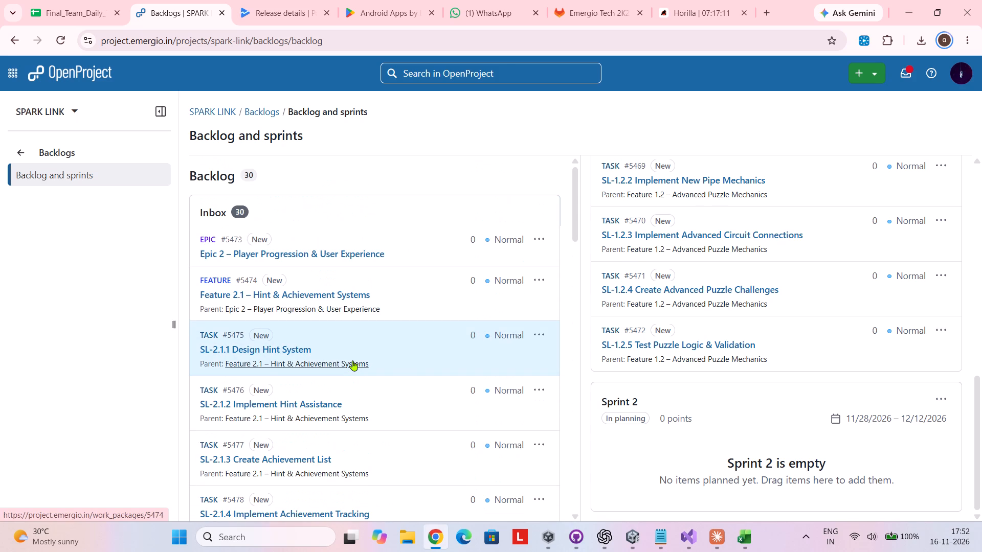
scroll(712, 316, "up", 4)
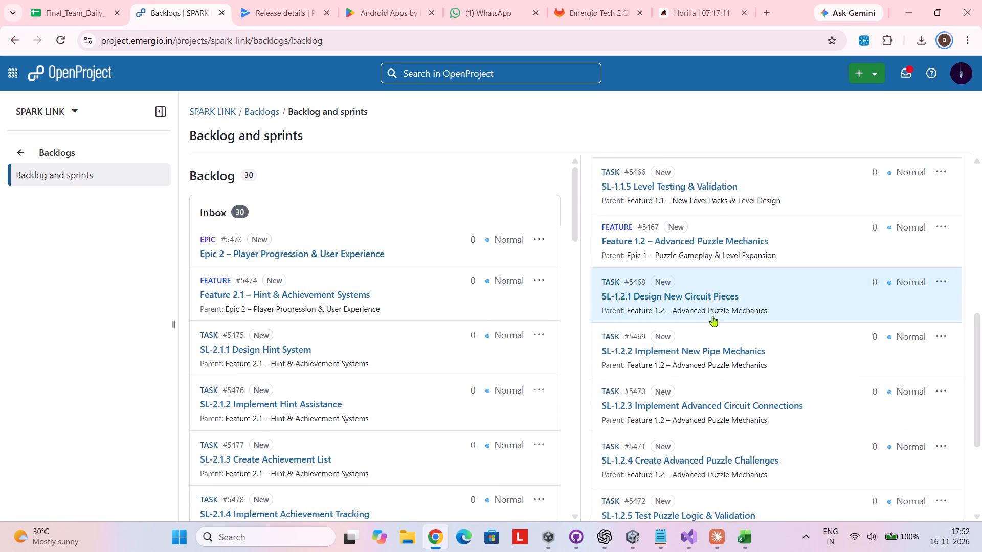
scroll(712, 316, "up", 5)
scroll(712, 316, "down", 6)
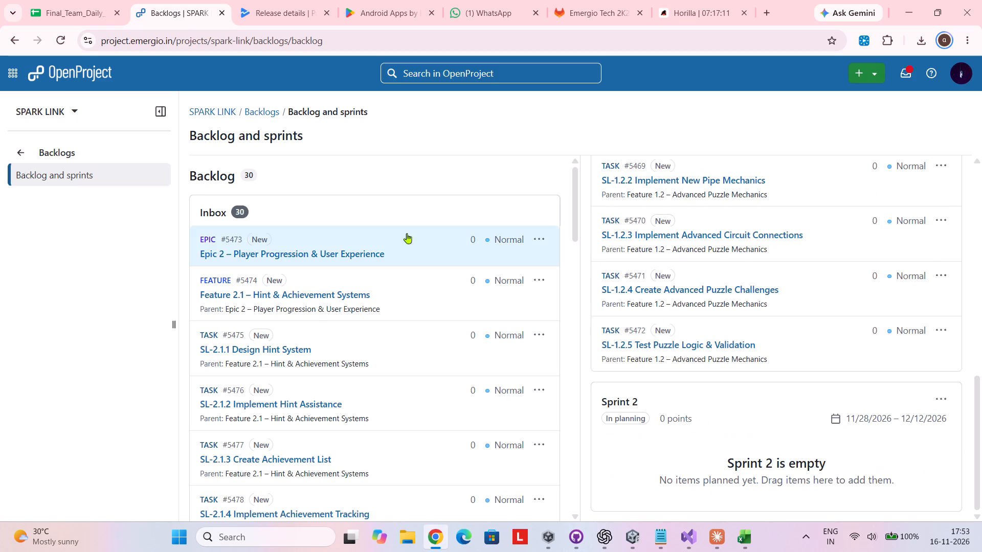
scroll(707, 325, "down", 1)
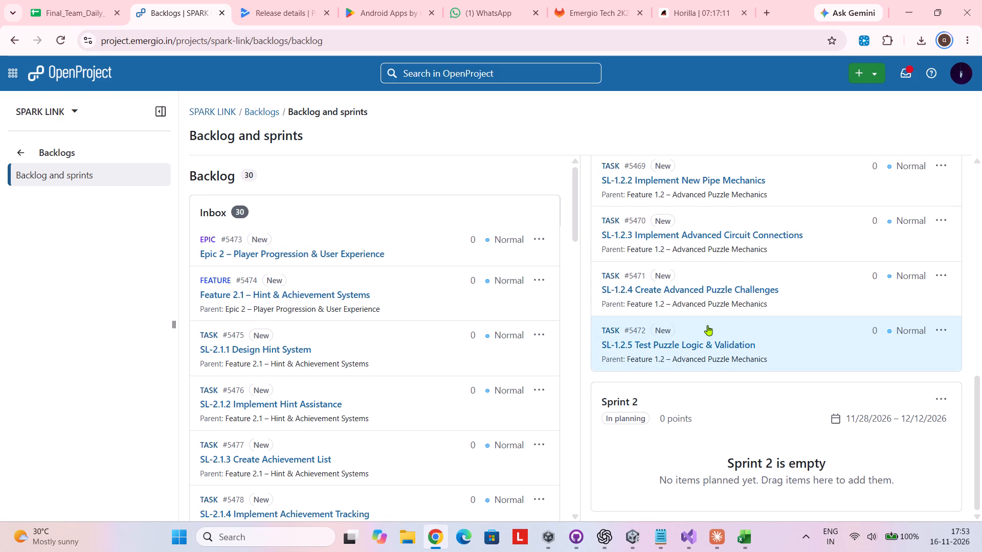
Move Epic 2 – Player Progression & User Experience and Feature 2.1 – Hint & Achievement Systems from the Inbox into Sprint 2, in order.
left_click_drag(401, 241, 805, 452)
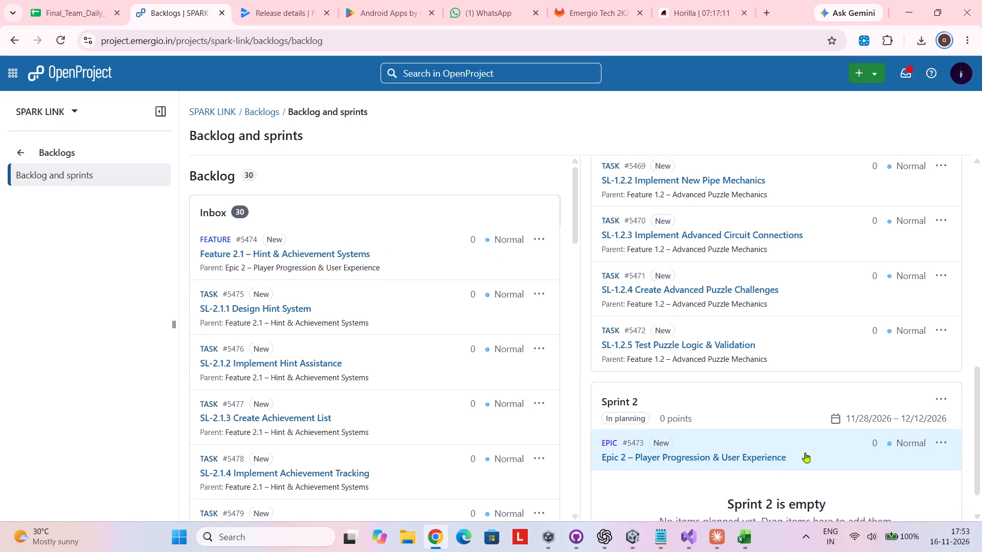
scroll(805, 452, "down", 5)
scroll(690, 369, "down", 2)
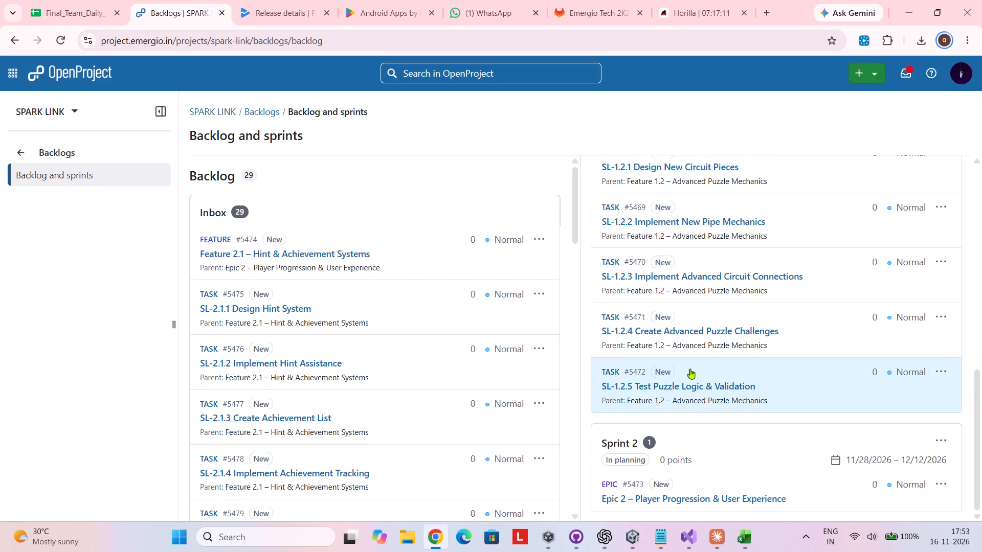
scroll(690, 369, "down", 2)
left_click_drag(406, 240, 672, 493)
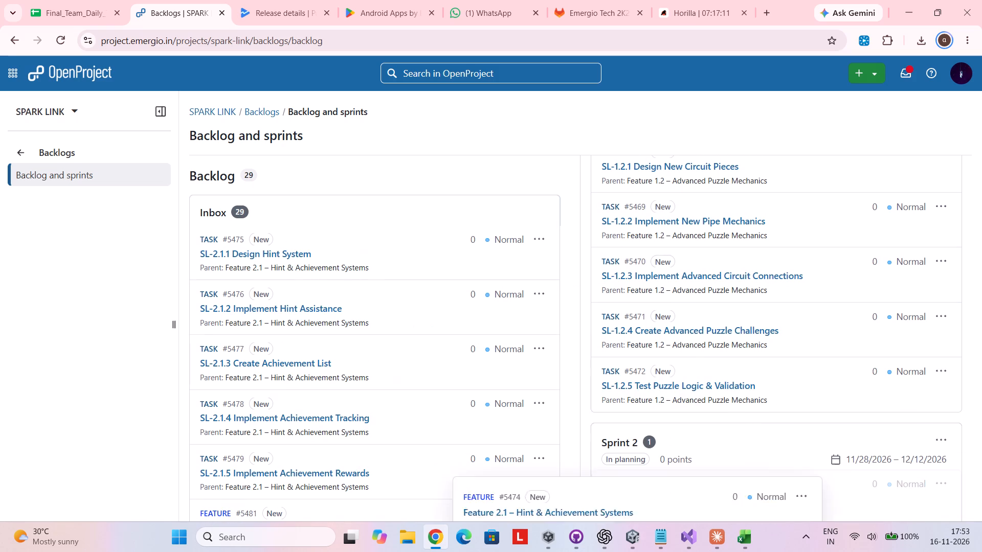
left_click_drag(672, 493, 806, 493)
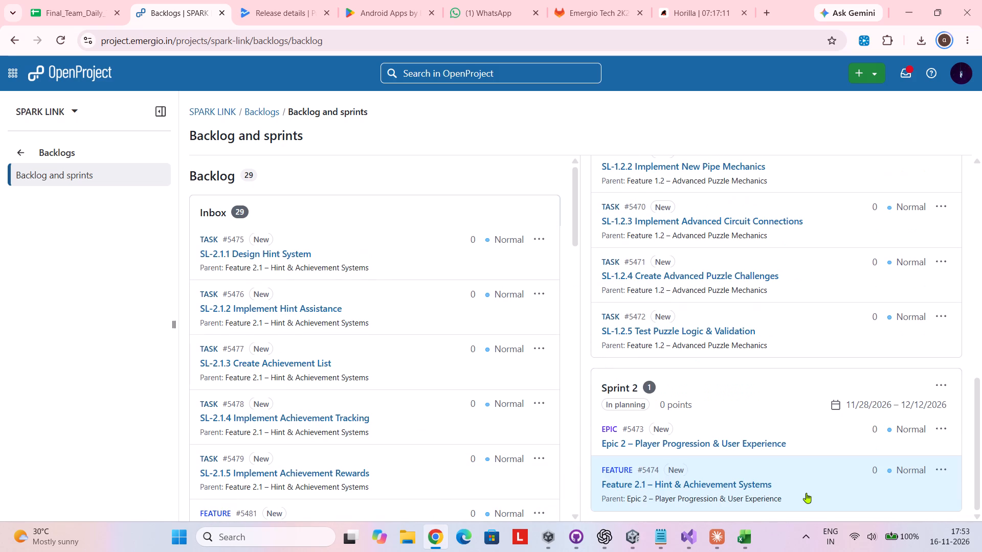
Move SL-2.1.1 Design Hint System and SL-2.1.2 Implement Hint Assistance from the Inbox to the end of Sprint 2, in order.
scroll(806, 493, "down", 4)
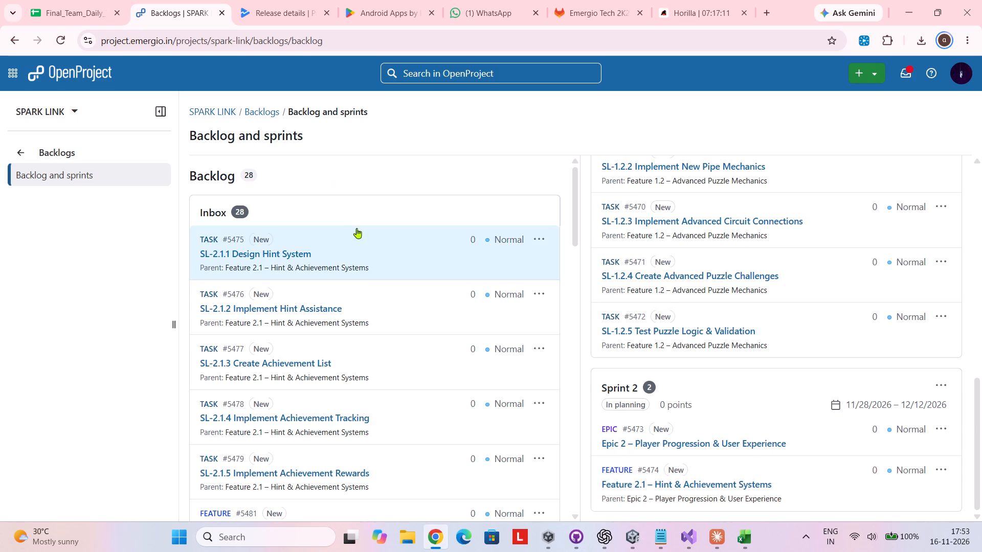
left_click_drag(366, 235, 734, 482)
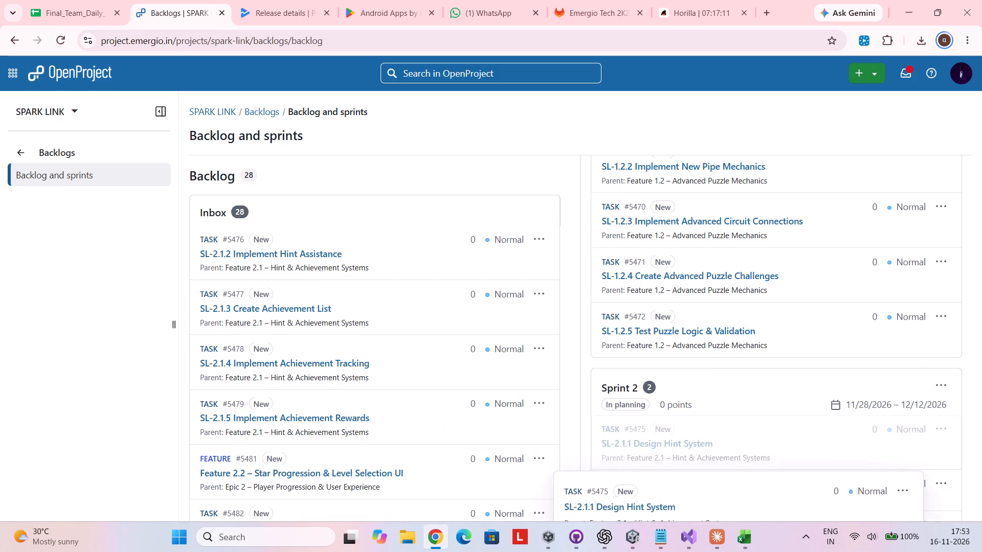
left_click_drag(734, 482, 766, 465)
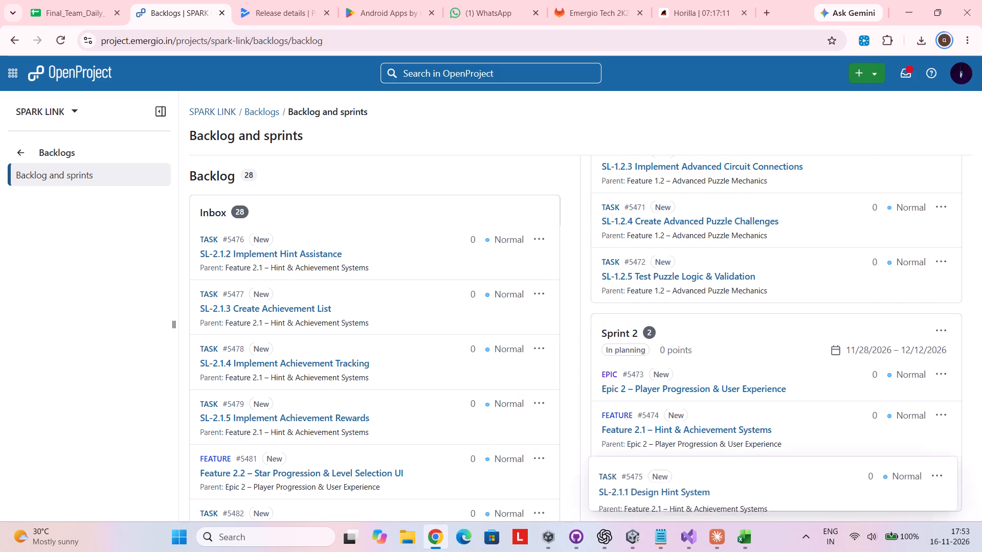
left_click_drag(766, 465, 766, 461)
scroll(766, 461, "down", 6)
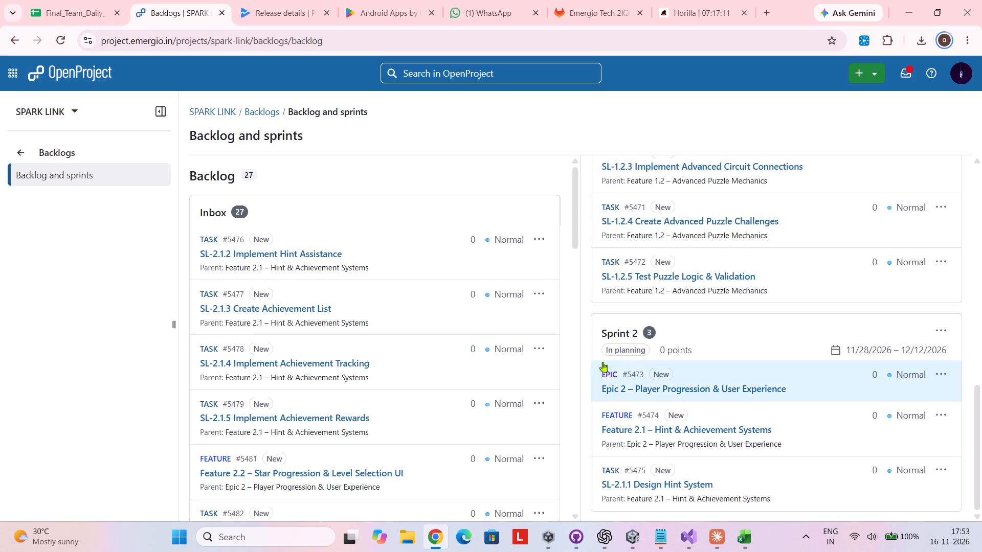
left_click_drag(443, 262, 819, 538)
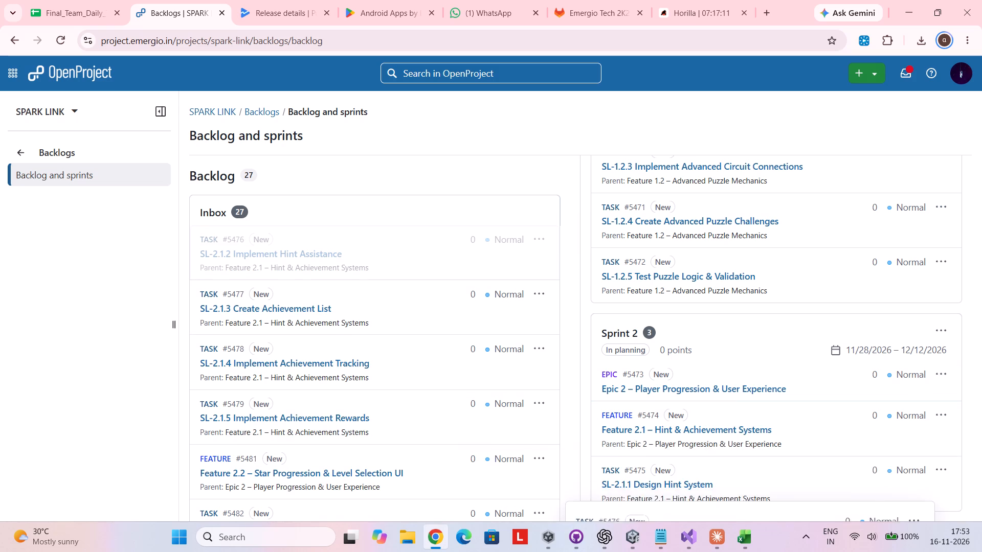
left_click_drag(819, 538, 846, 496)
scroll(846, 496, "down", 2)
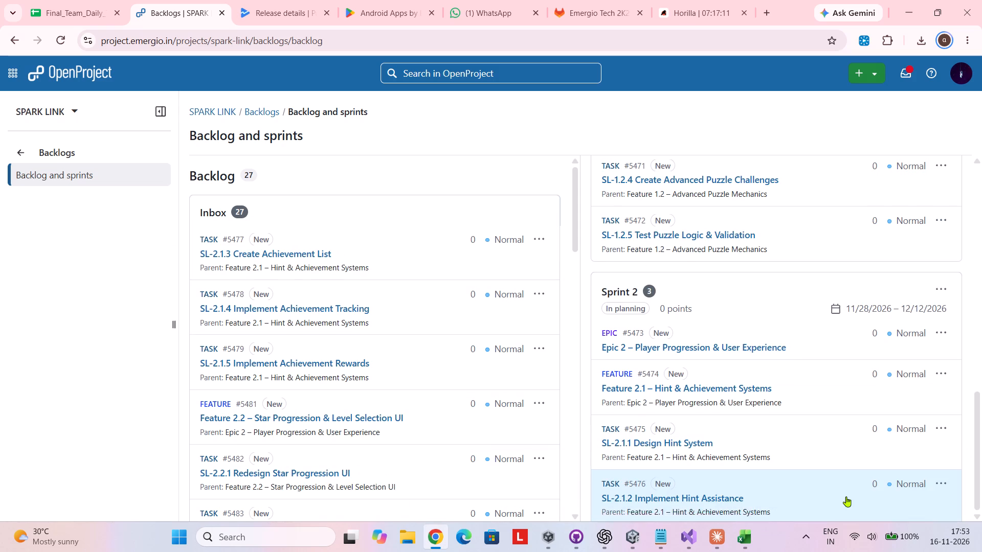
scroll(846, 496, "down", 2)
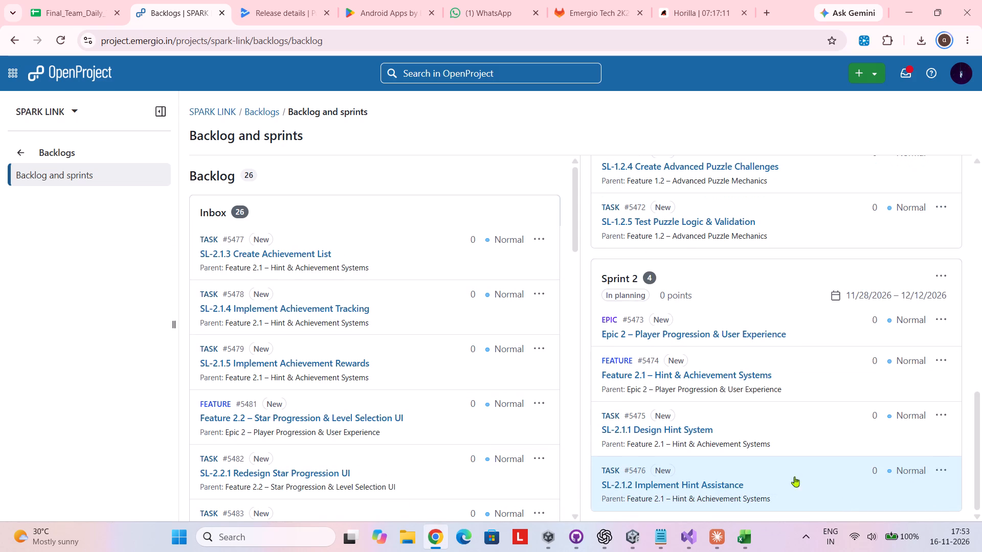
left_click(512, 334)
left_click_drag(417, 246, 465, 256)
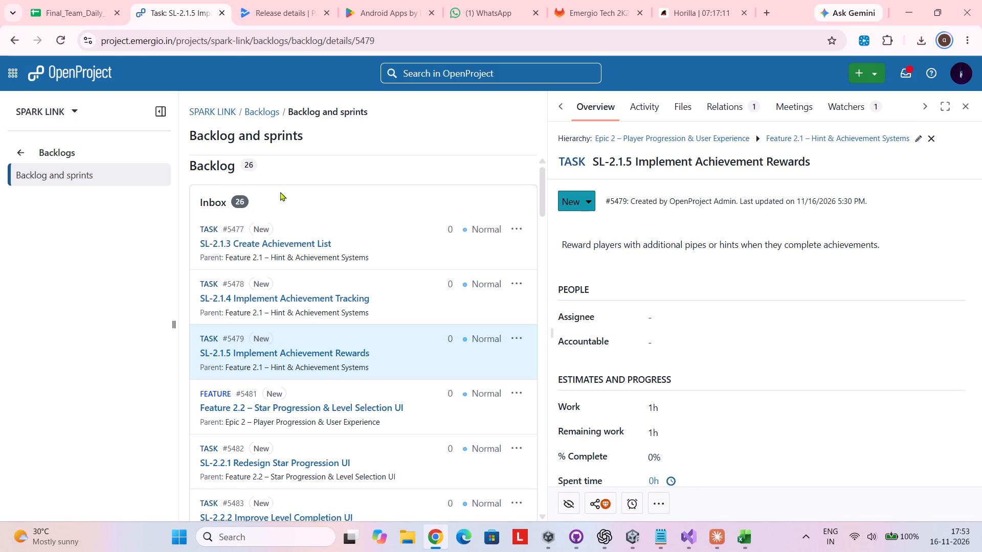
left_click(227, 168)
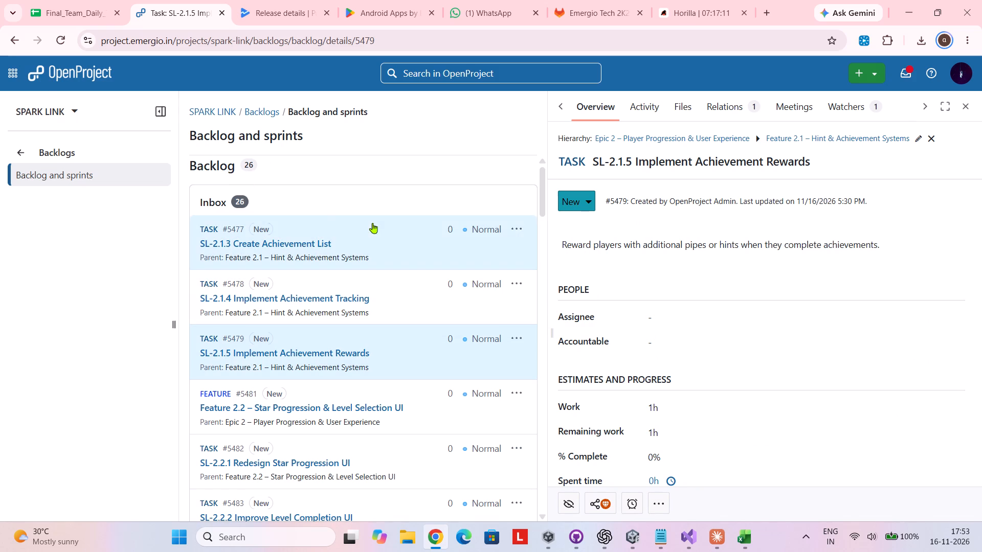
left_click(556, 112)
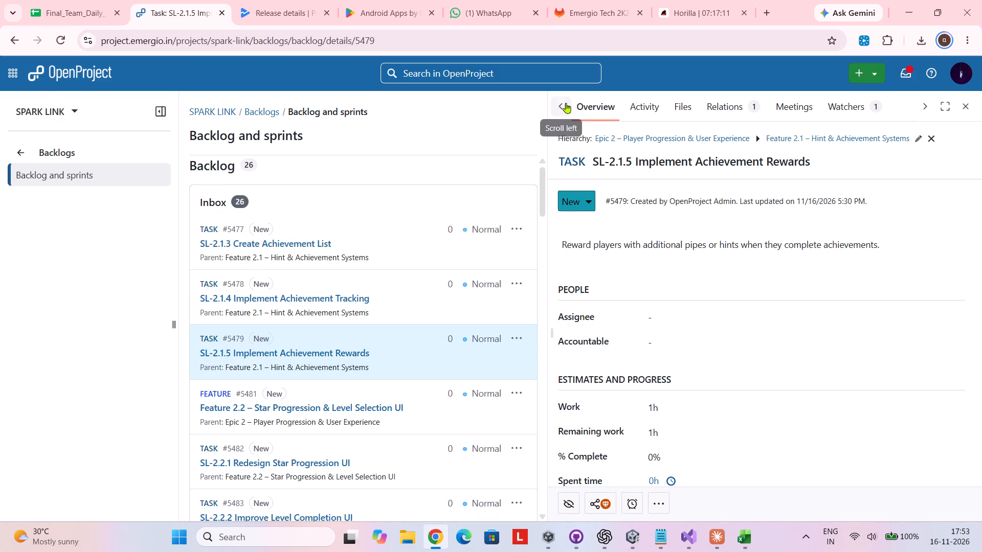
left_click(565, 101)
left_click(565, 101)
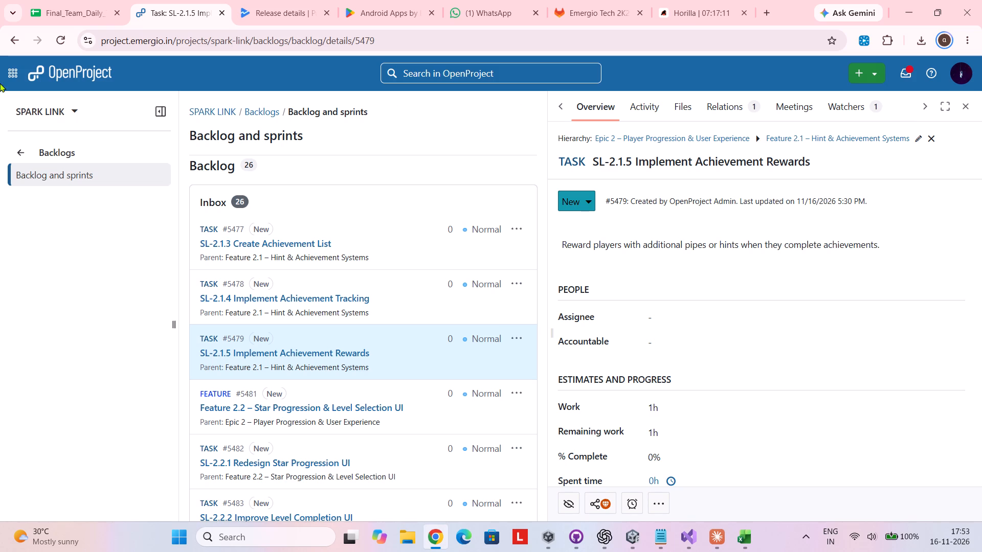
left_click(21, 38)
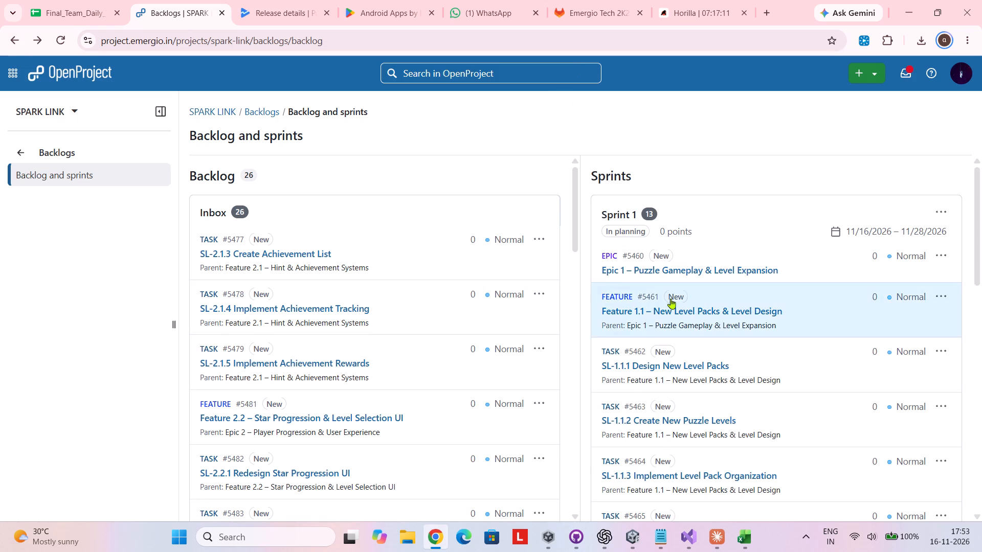
Move SL-2.1.3 Create Achievement List, SL-2.1.4 Implement Achievement Tracking and SL-2.1.5 Implement Achievement Rewards from the Inbox to the end of Sprint 2, in order.
scroll(671, 298, "down", 8)
left_click_drag(370, 239, 794, 478)
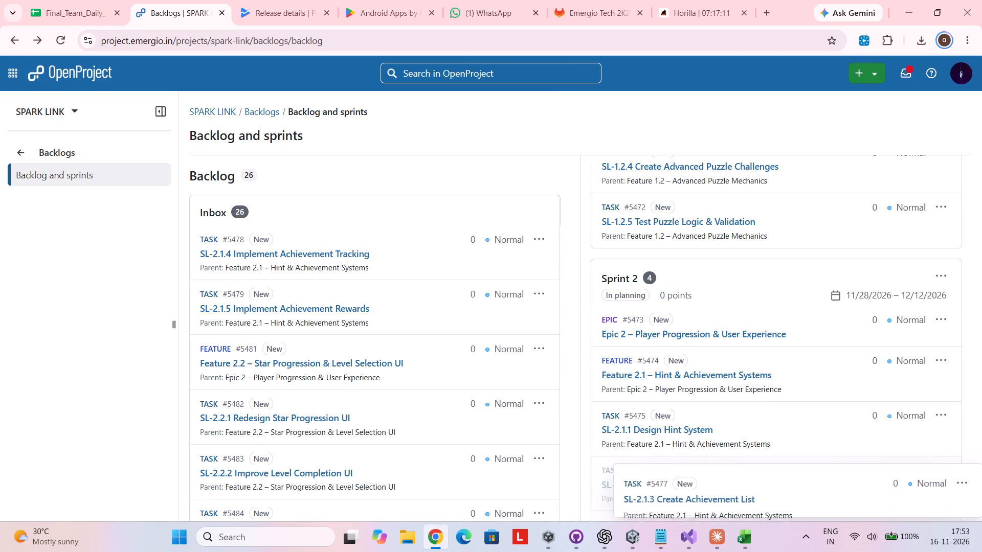
left_click_drag(794, 478, 774, 495)
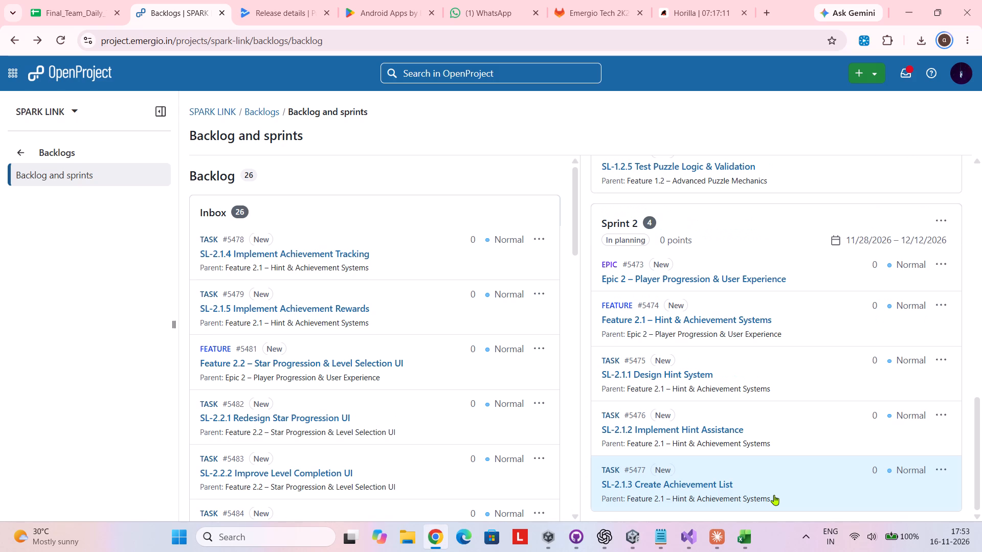
scroll(774, 495, "down", 3)
left_click_drag(431, 255, 595, 403)
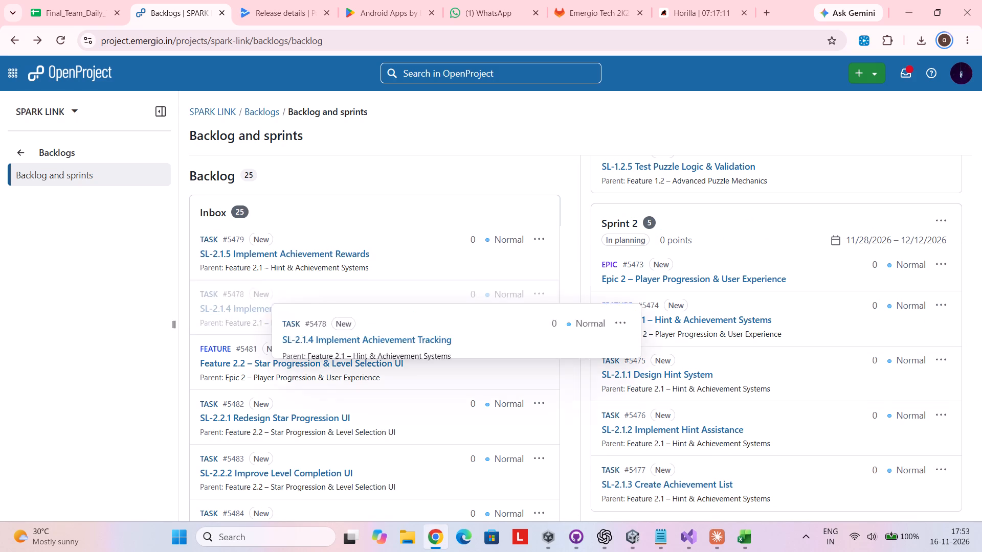
left_click_drag(595, 403, 847, 492)
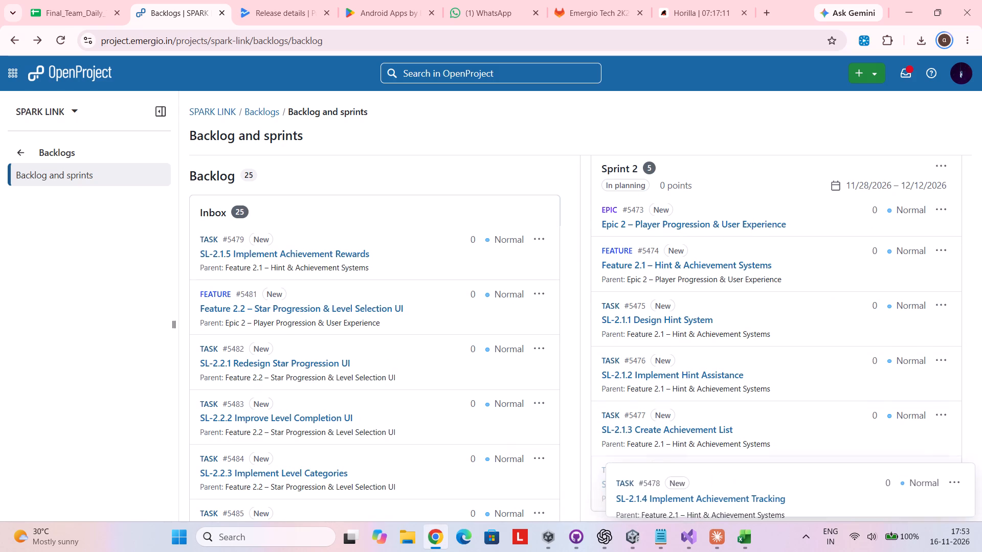
left_click_drag(847, 492, 847, 487)
left_click_drag(414, 256, 649, 383)
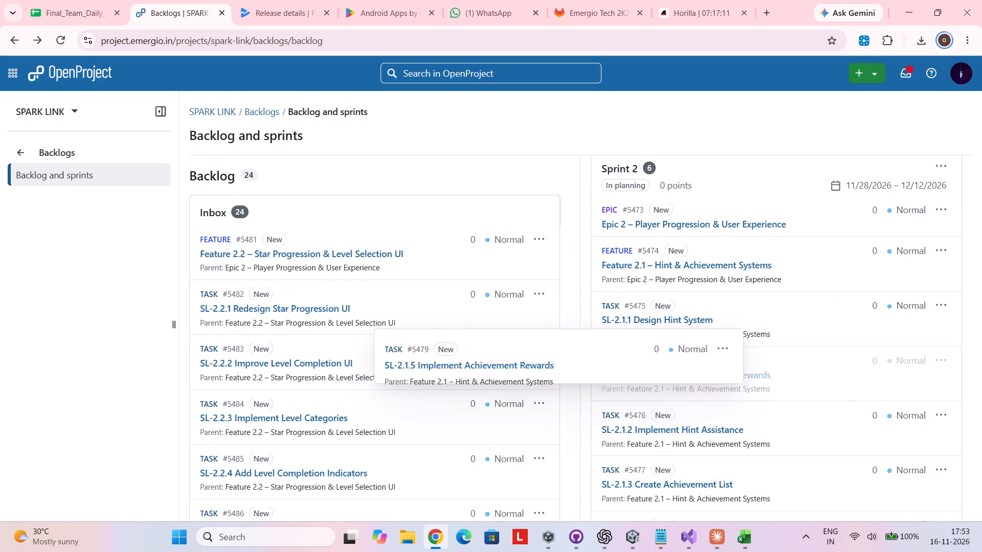
left_click_drag(649, 383, 824, 490)
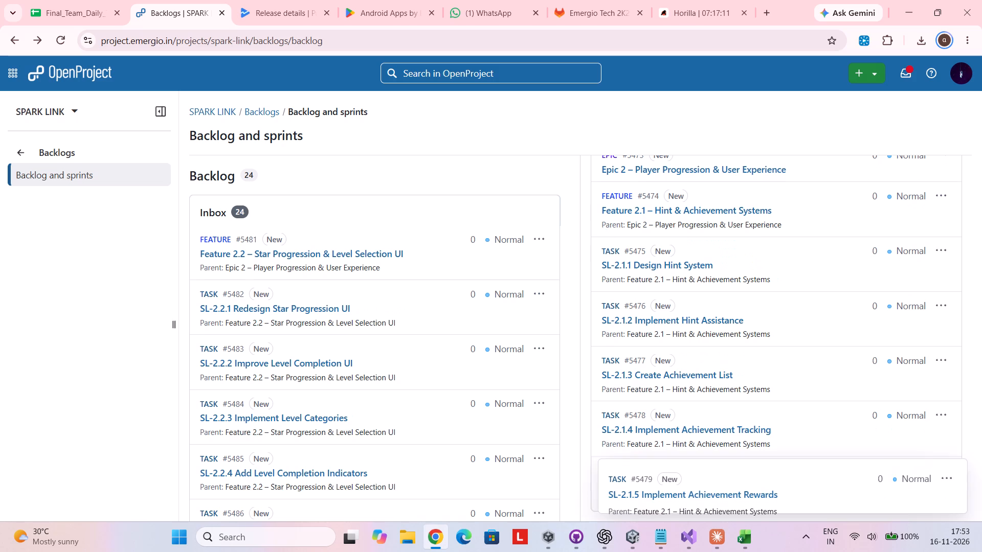
left_click_drag(824, 490, 824, 489)
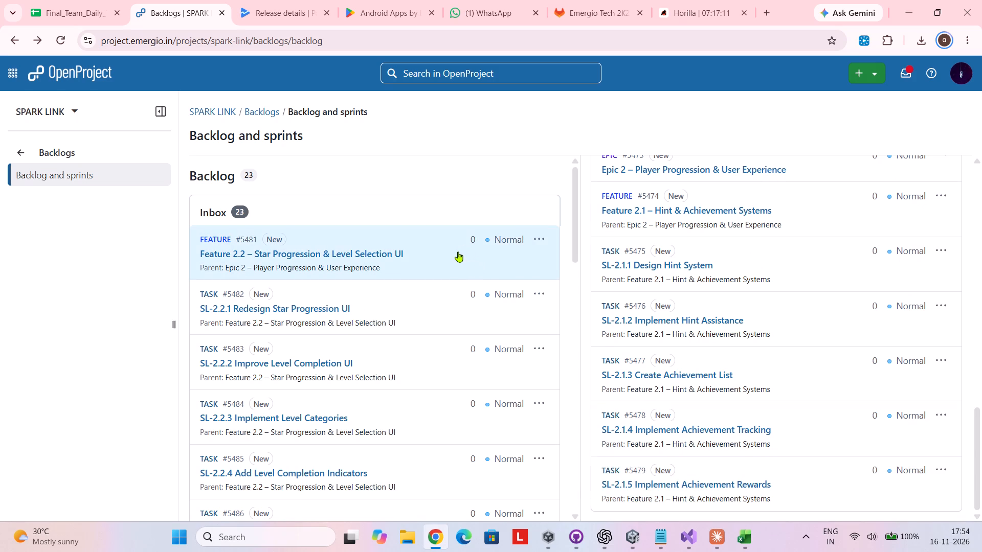
Move Feature 2.2 – Star Progression & Level Selection UI, SL-2.2.1 and SL-2.2.2 from the Inbox to the end of Sprint 2, in order.
left_click_drag(438, 257, 790, 500)
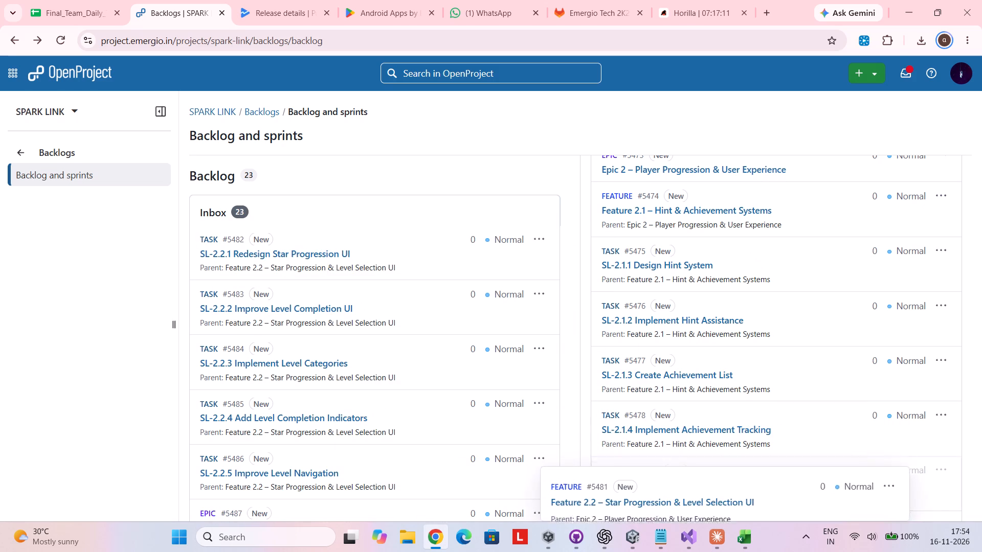
left_click_drag(790, 500, 848, 488)
scroll(848, 488, "down", 1)
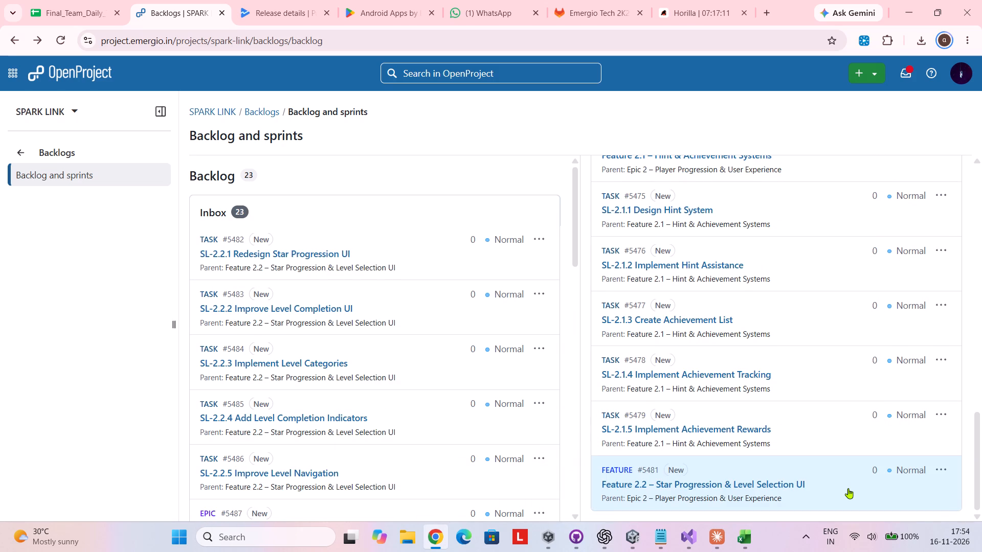
scroll(848, 488, "down", 1)
left_click_drag(409, 256, 703, 490)
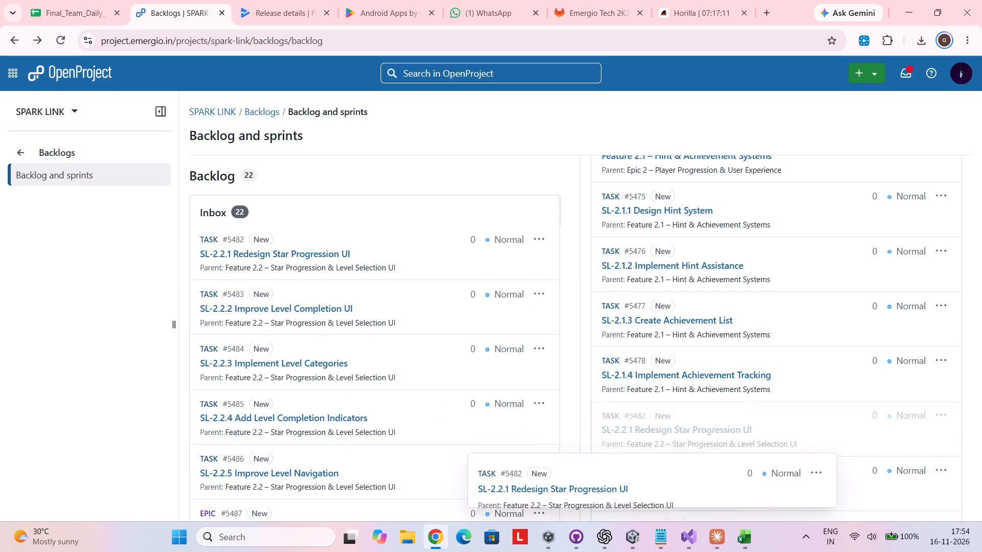
left_click_drag(703, 490, 815, 492)
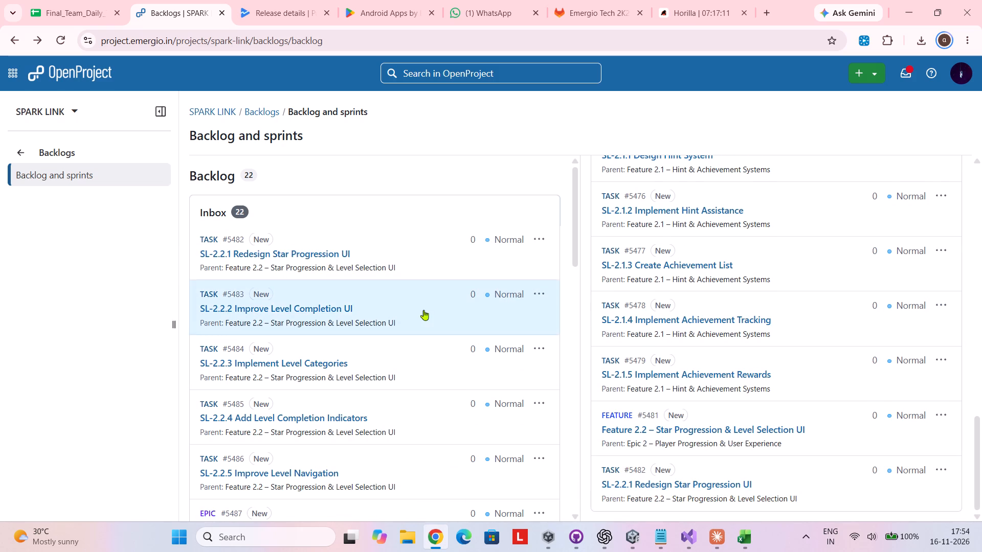
left_click_drag(421, 229, 788, 508)
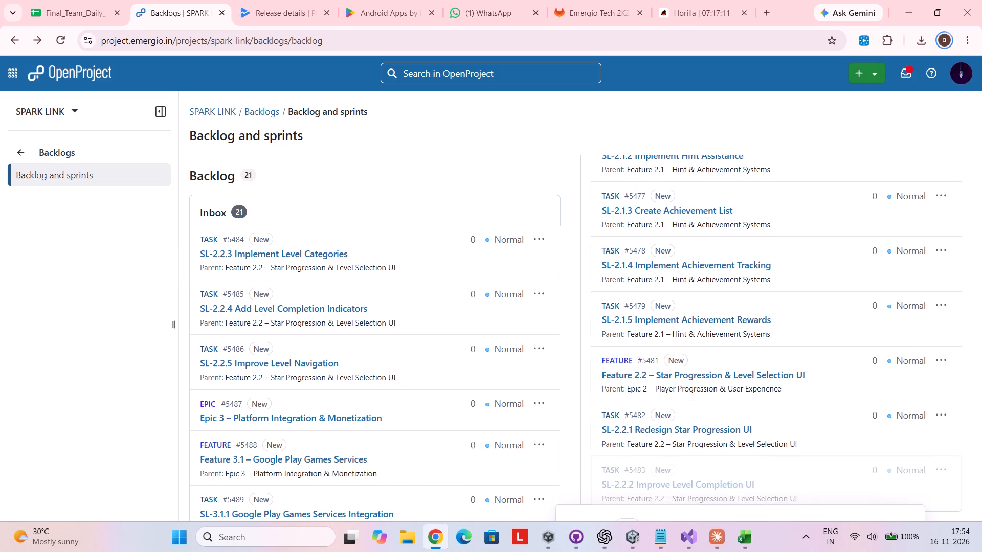
left_click_drag(788, 508, 821, 471)
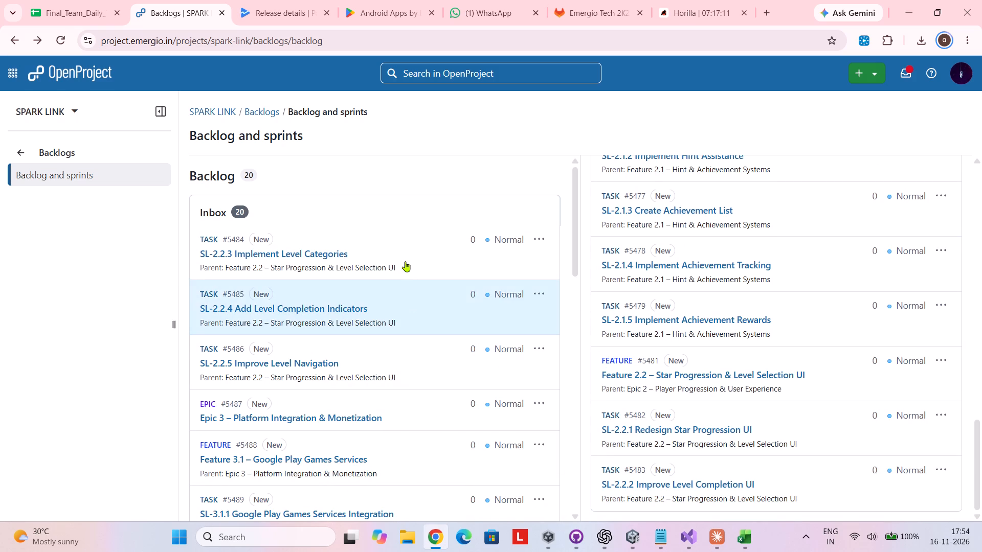
Move SL-2.2.3 Implement Level Categories, SL-2.2.4 Add Level Completion Indicators and SL-2.2.5 Improve Level Navigation from the Inbox to Sprint 2's end, in numerical order.
left_click_drag(405, 261, 821, 496)
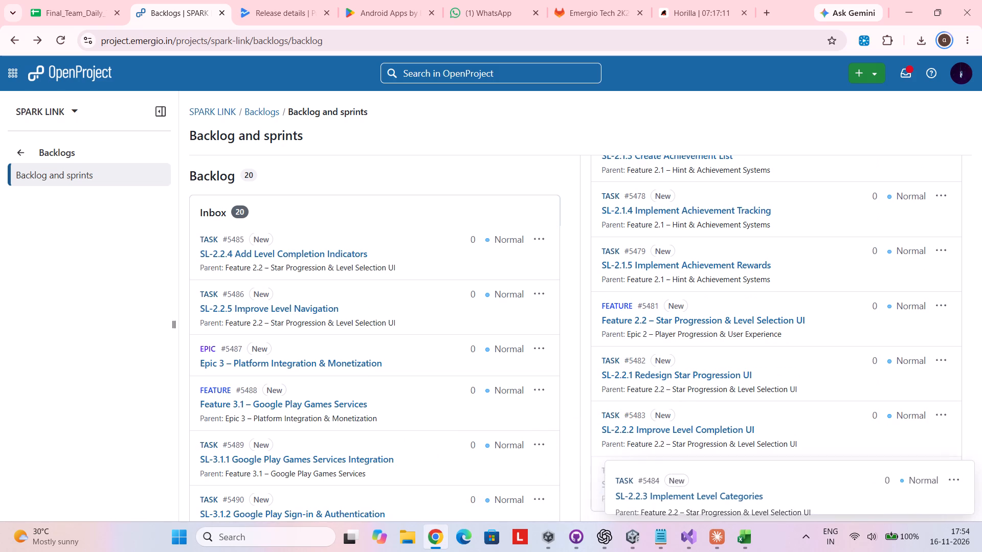
left_click_drag(821, 496, 813, 493)
scroll(813, 493, "down", 2)
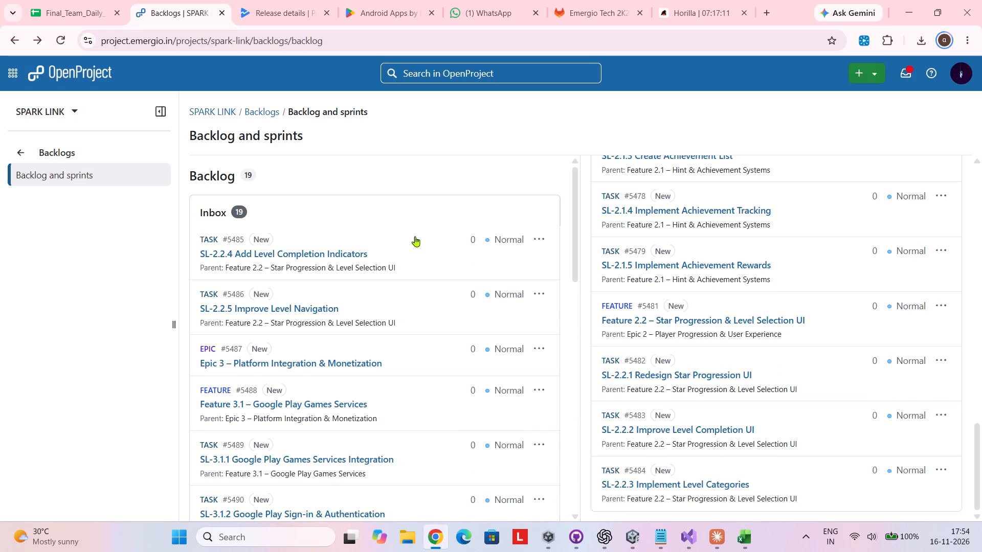
left_click_drag(413, 237, 802, 488)
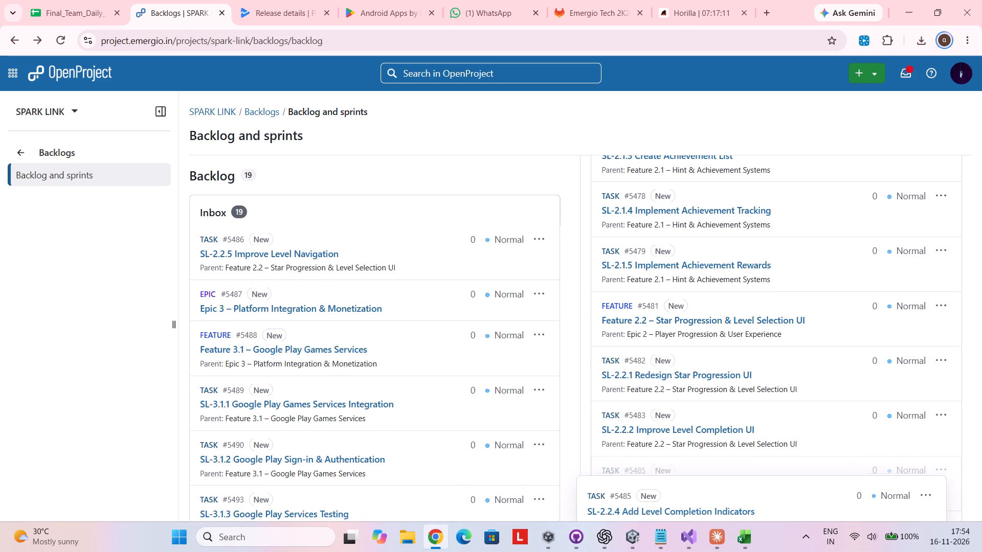
left_click_drag(802, 488, 814, 476)
scroll(814, 476, "down", 1)
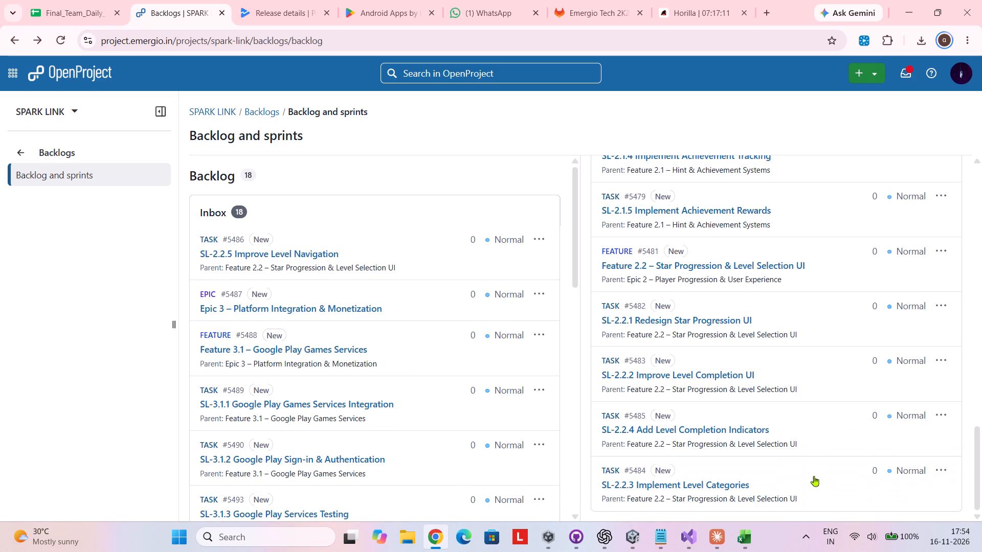
scroll(814, 476, "down", 1)
left_click_drag(837, 428, 826, 489)
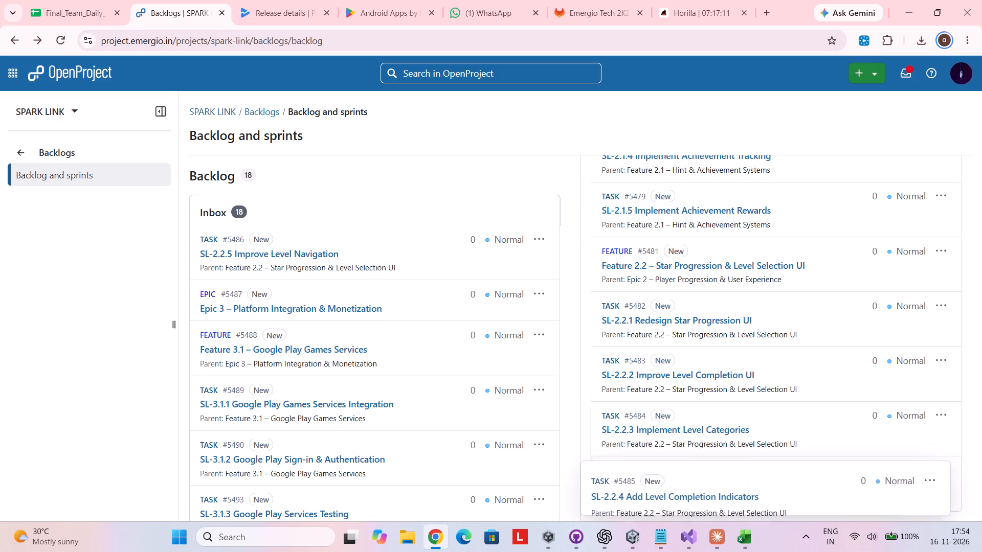
left_click_drag(826, 489, 836, 497)
scroll(836, 497, "down", 2)
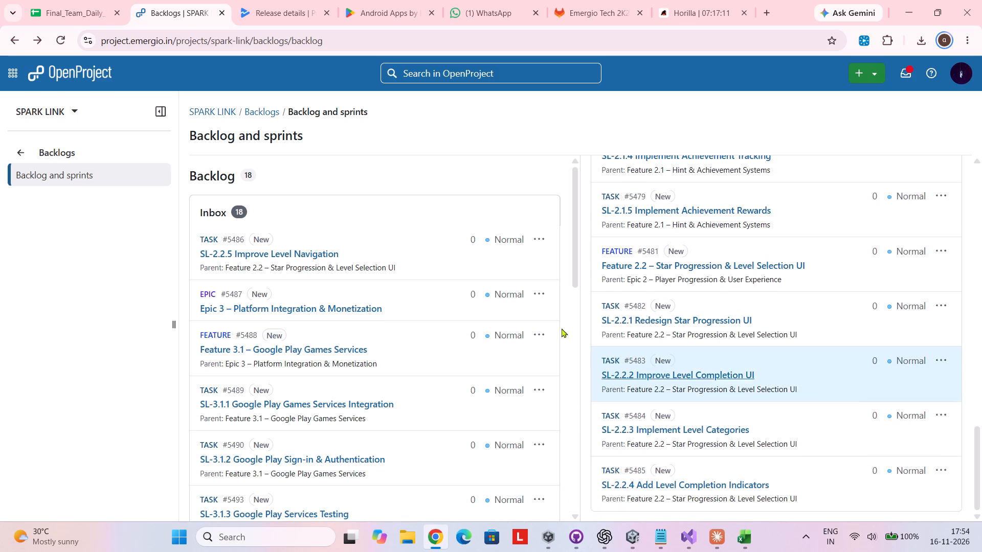
left_click_drag(402, 247, 780, 532)
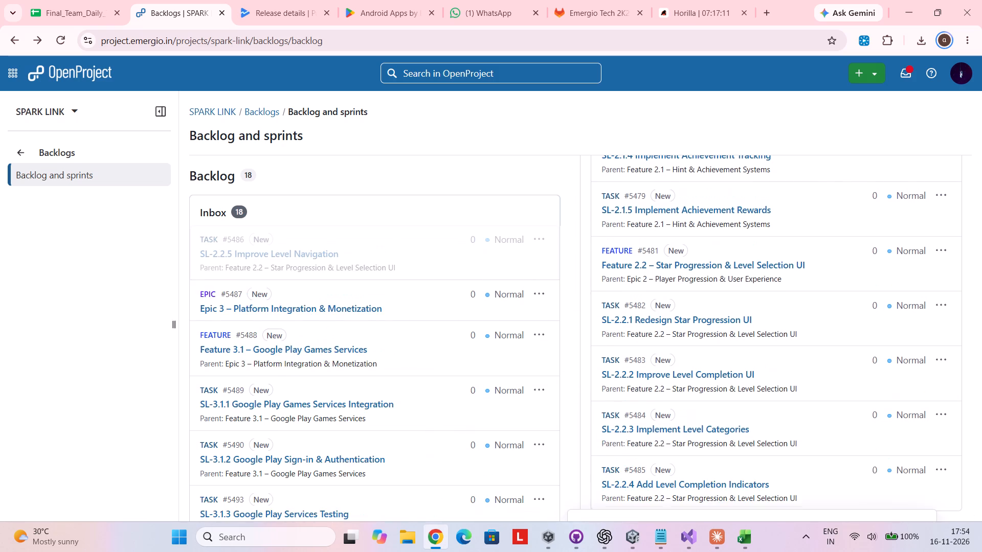
left_click_drag(780, 532, 805, 483)
scroll(805, 483, "down", 3)
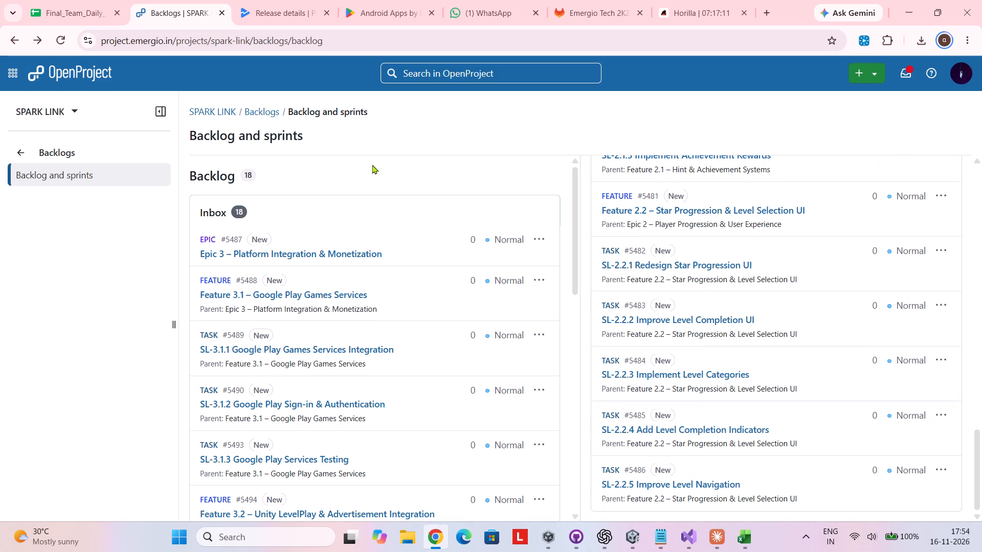
Move Feature 2.3 - Design and its task SL-2.3.1 MainMenu from the Inbox to the end of Sprint 2, below SL-2.2.5.
scroll(404, 380, "down", 4)
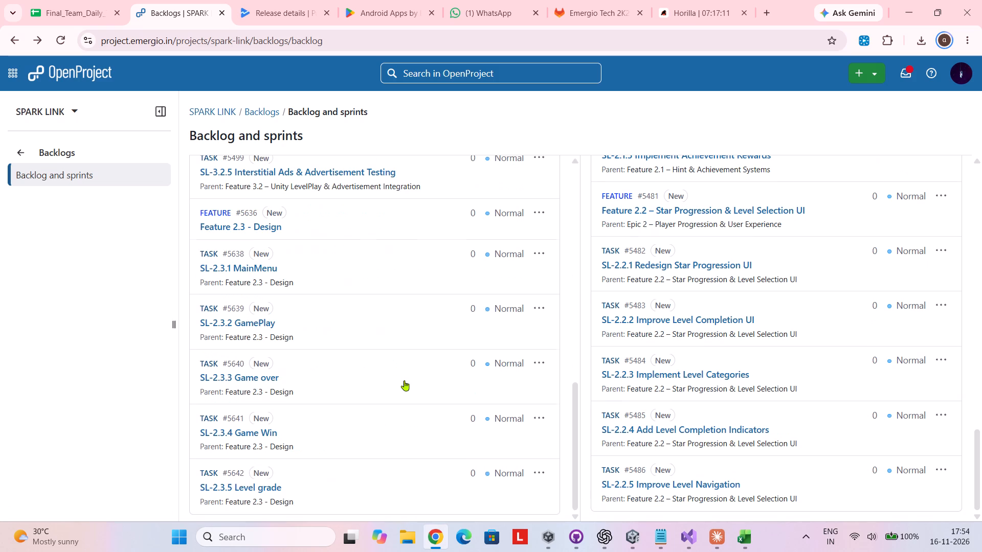
scroll(404, 380, "up", 1)
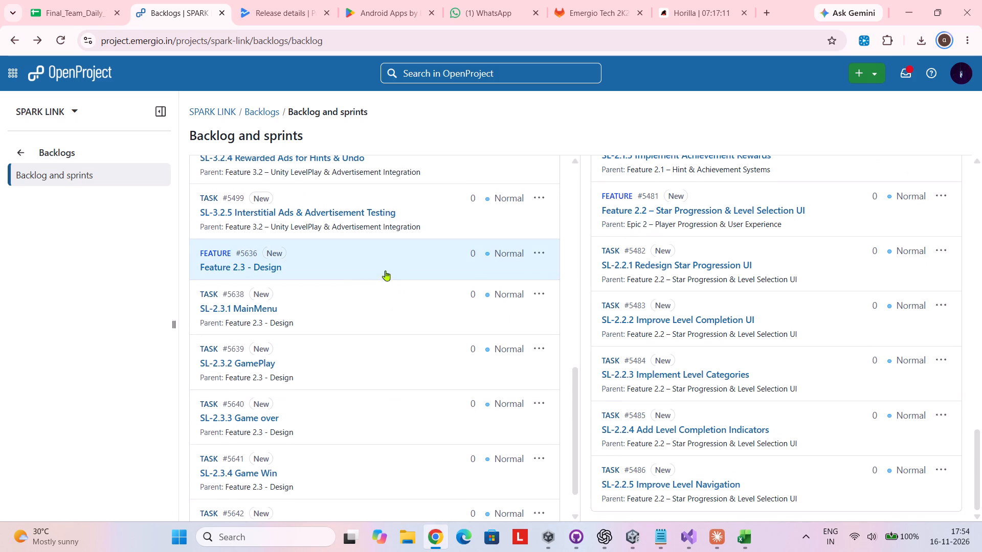
left_click_drag(385, 270, 729, 483)
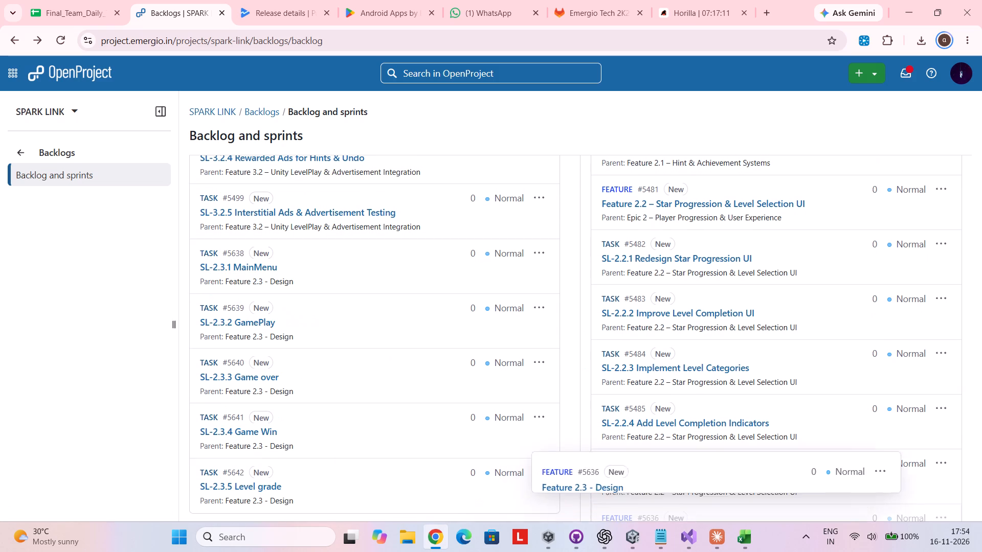
left_click_drag(729, 483, 809, 492)
scroll(809, 492, "down", 3)
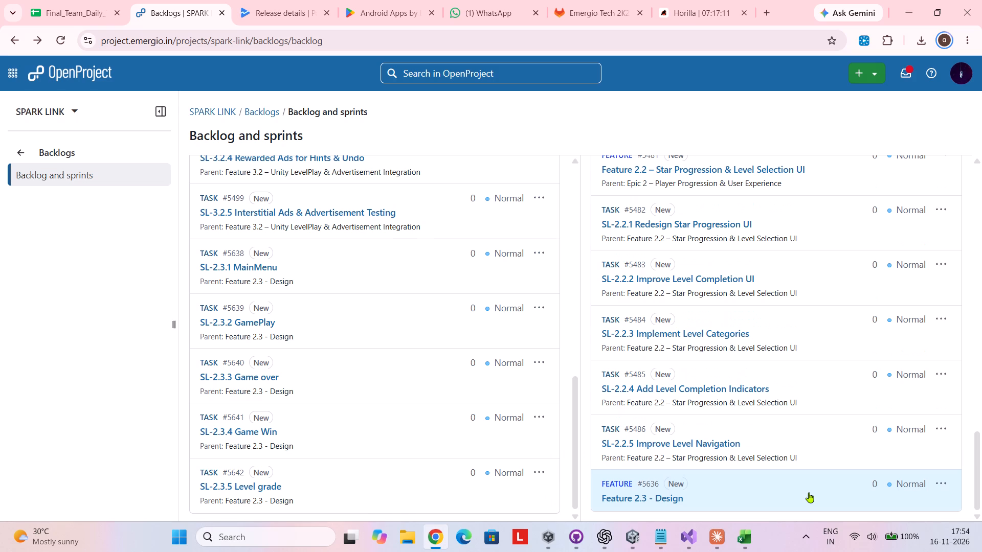
scroll(809, 492, "down", 1)
left_click_drag(390, 277, 656, 502)
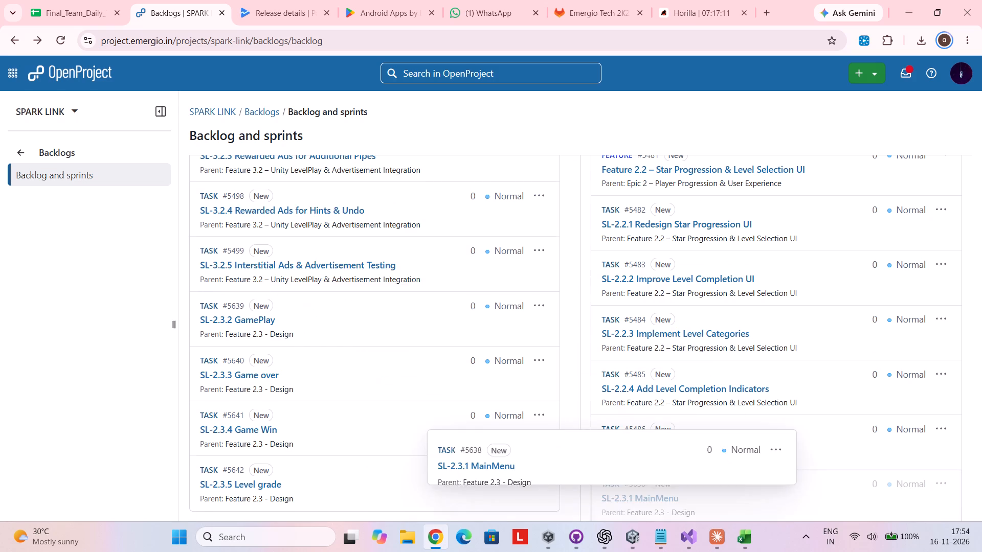
left_click_drag(656, 502, 808, 498)
scroll(808, 498, "down", 3)
Move SL-2.3.2 GamePlay and SL-2.3.3 Game over from the Inbox to the end of Sprint 2, below SL-2.3.1.
left_click_drag(422, 310, 674, 478)
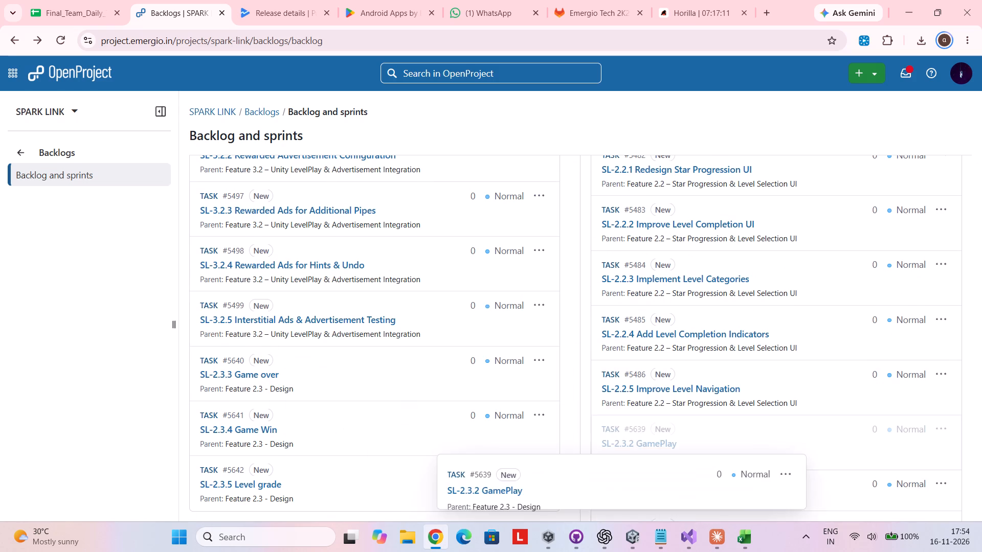
left_click_drag(674, 478, 822, 500)
scroll(822, 500, "down", 2)
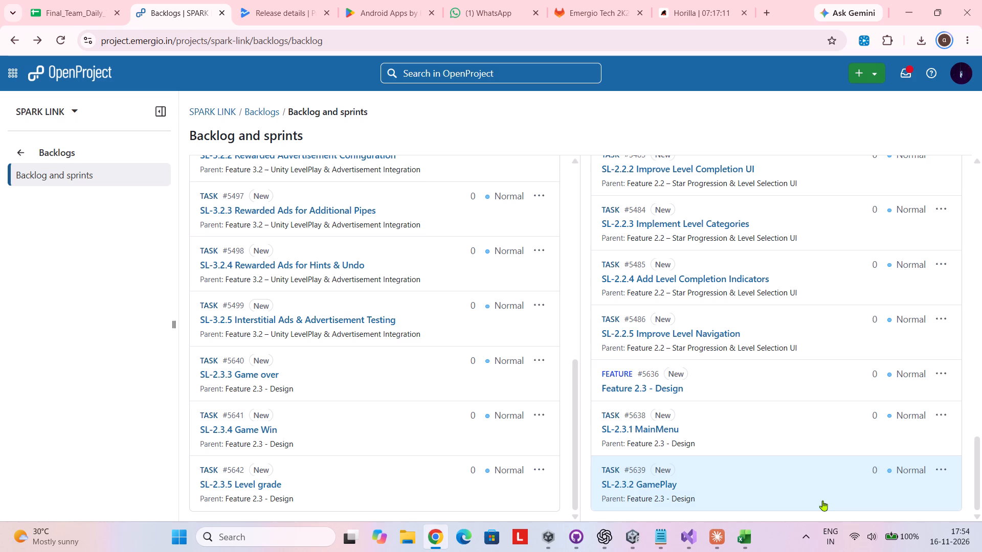
left_click_drag(386, 365, 577, 472)
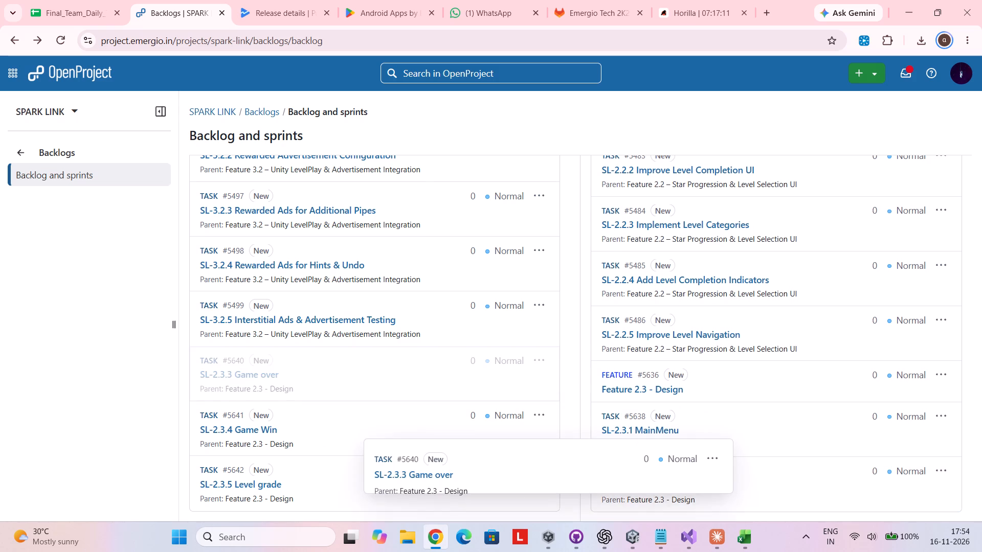
left_click_drag(577, 472, 795, 496)
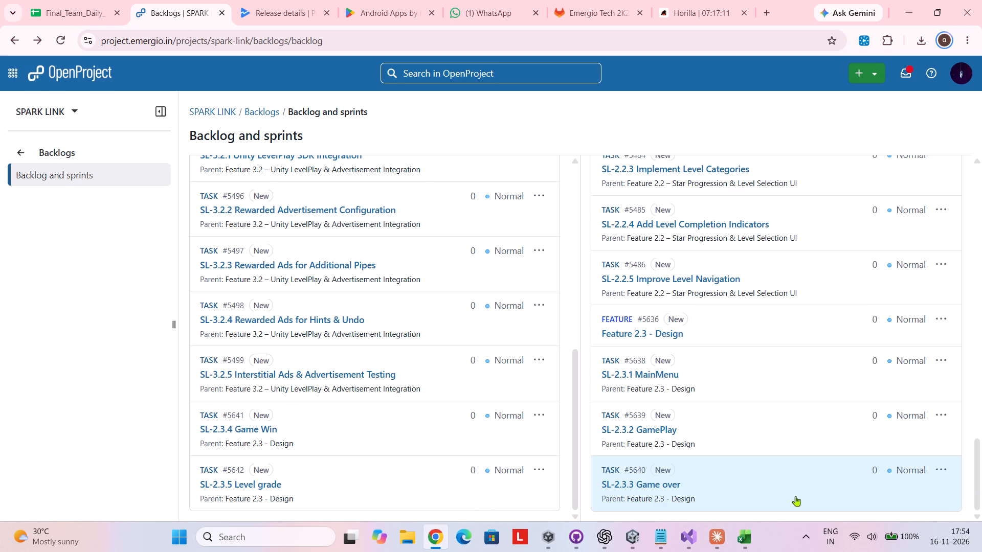
scroll(795, 496, "down", 2)
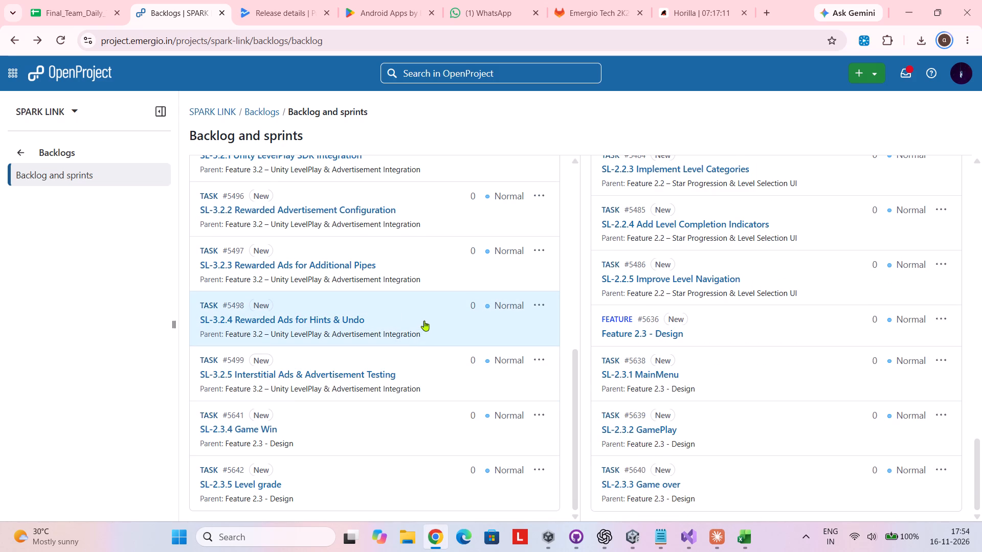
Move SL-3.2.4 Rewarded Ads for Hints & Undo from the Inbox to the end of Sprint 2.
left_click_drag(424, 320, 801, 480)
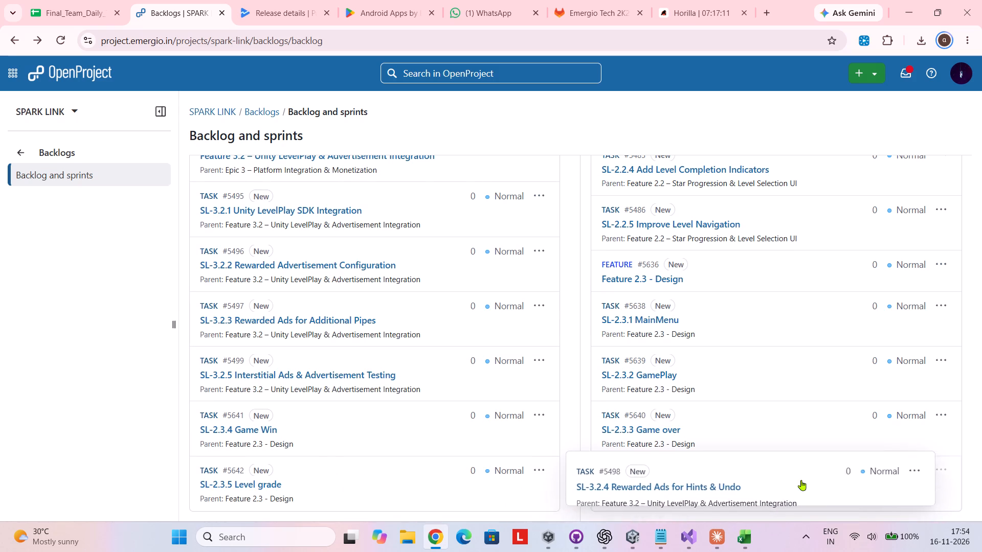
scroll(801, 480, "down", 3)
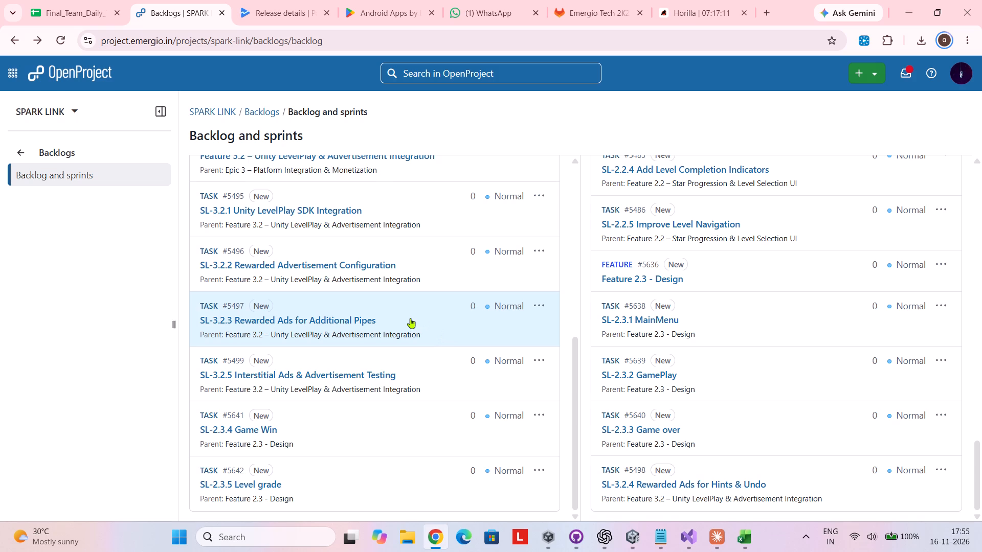
Move SL-3.2.4 Rewarded Ads for Hints & Undo from Sprint 2 back to the Inbox, directly below SL-3.2.5.
left_click_drag(724, 469, 524, 467)
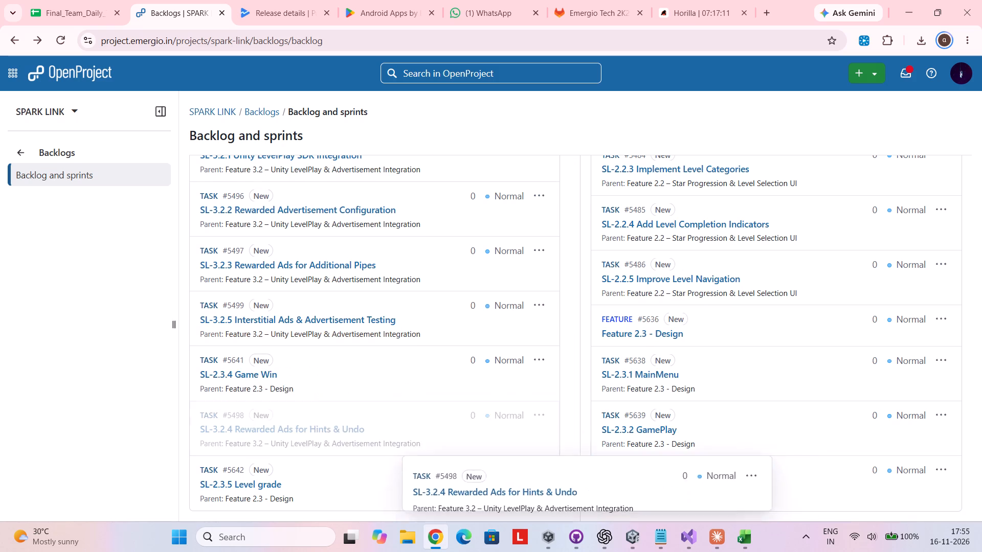
left_click_drag(524, 467, 327, 396)
Move SL-2.3.4 Game Win and SL-2.3.5 Level grade from the Inbox to the end of Sprint 2, below SL-2.3.3.
left_click_drag(379, 362, 777, 491)
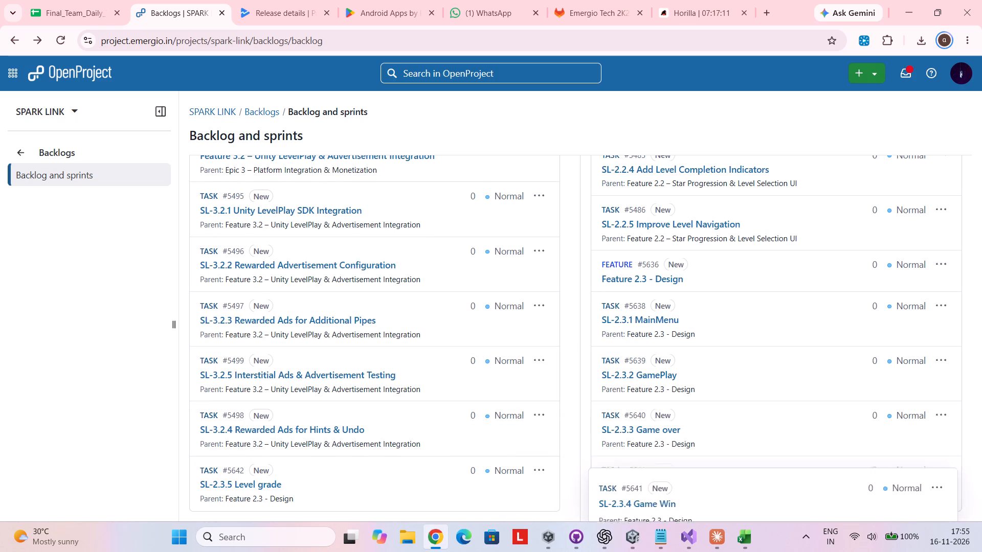
left_click_drag(777, 491, 784, 490)
scroll(784, 490, "down", 2)
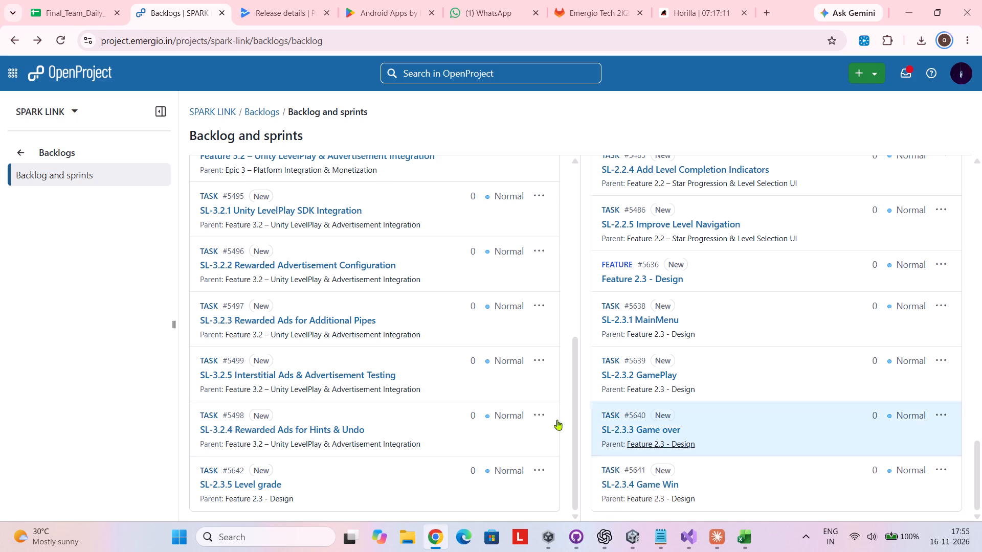
left_click_drag(325, 491, 590, 502)
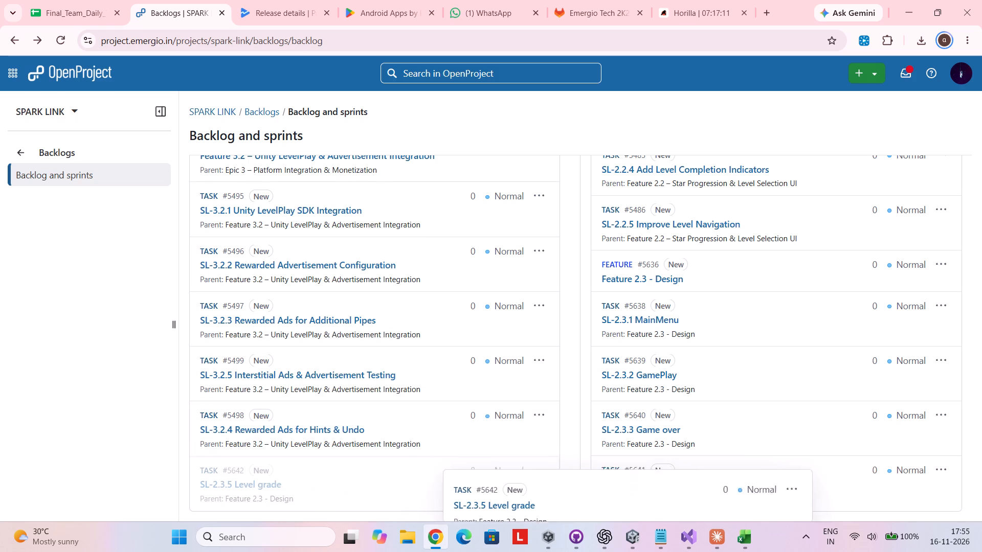
left_click_drag(590, 502, 727, 504)
scroll(727, 504, "down", 2)
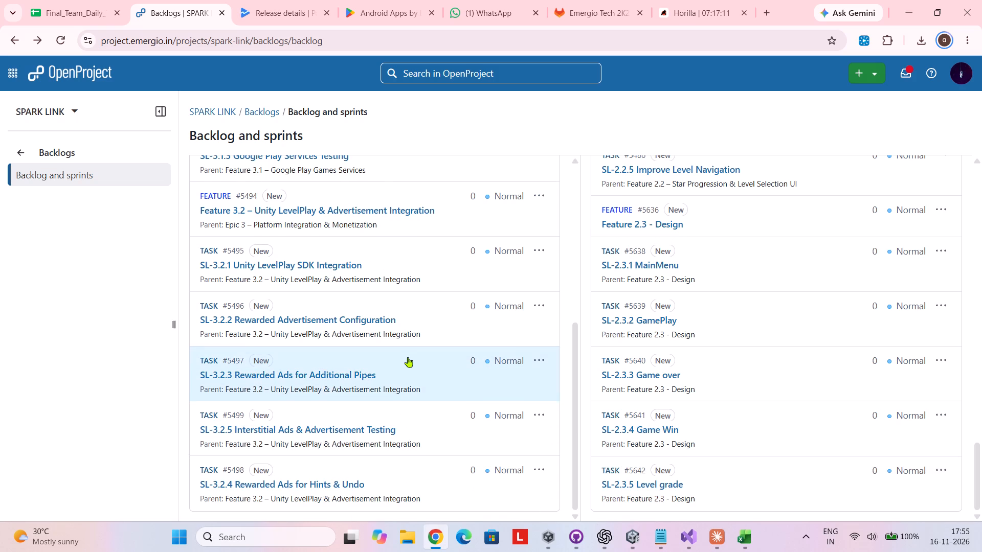
Review the items left in the Inbox and the items assigned to the sprints, from Sprint 1 to Sprint 2's end.
scroll(420, 331, "up", 8)
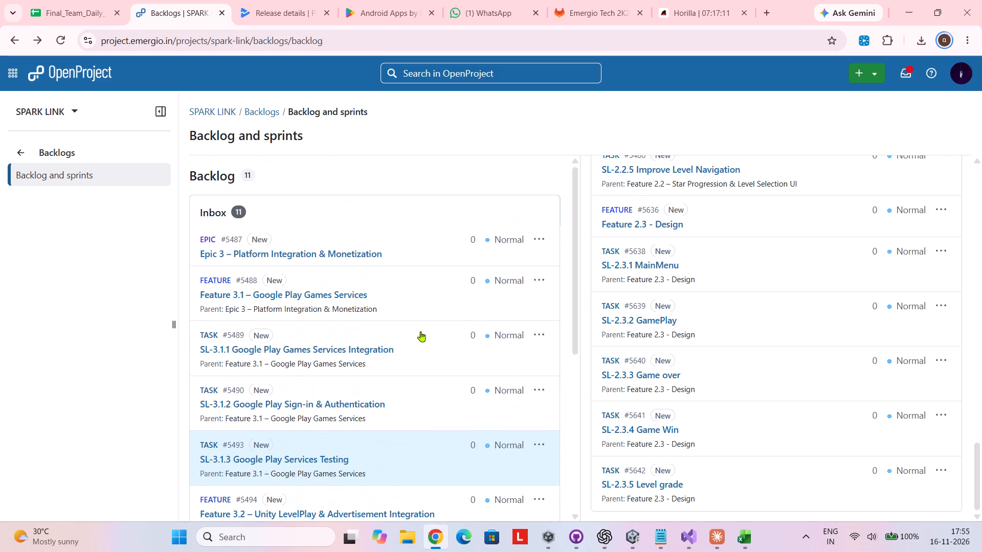
scroll(420, 331, "up", 2)
scroll(778, 310, "down", 4)
scroll(778, 310, "up", 2)
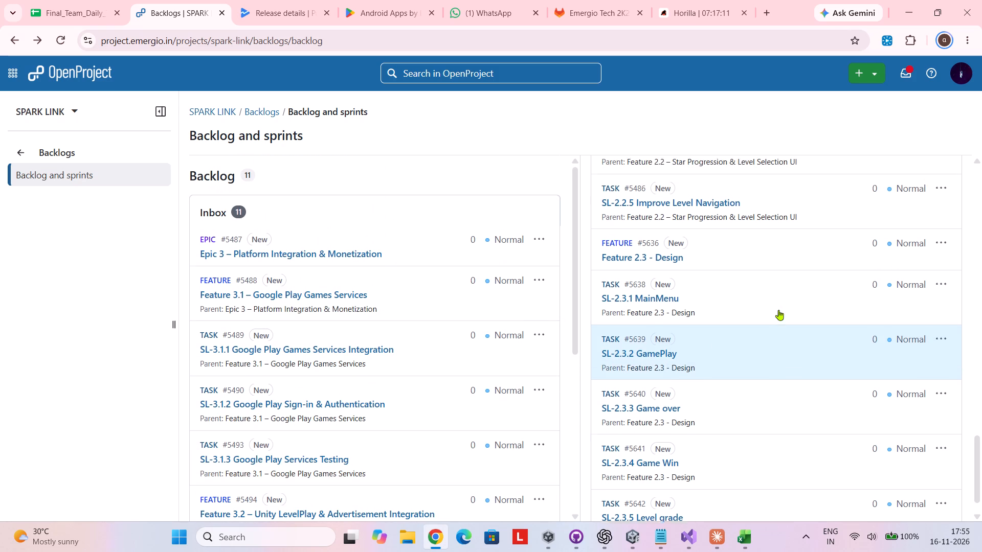
scroll(778, 310, "up", 9)
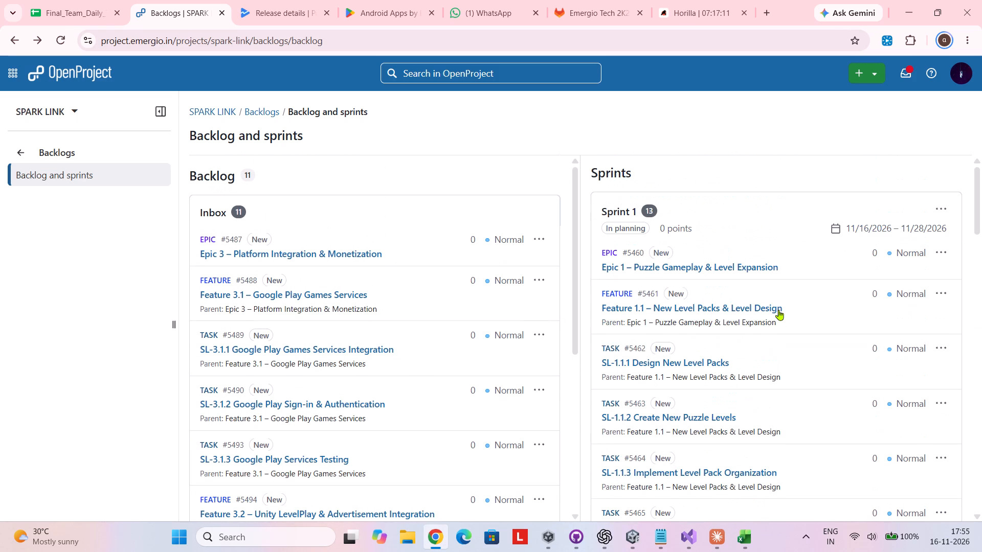
scroll(778, 310, "down", 9)
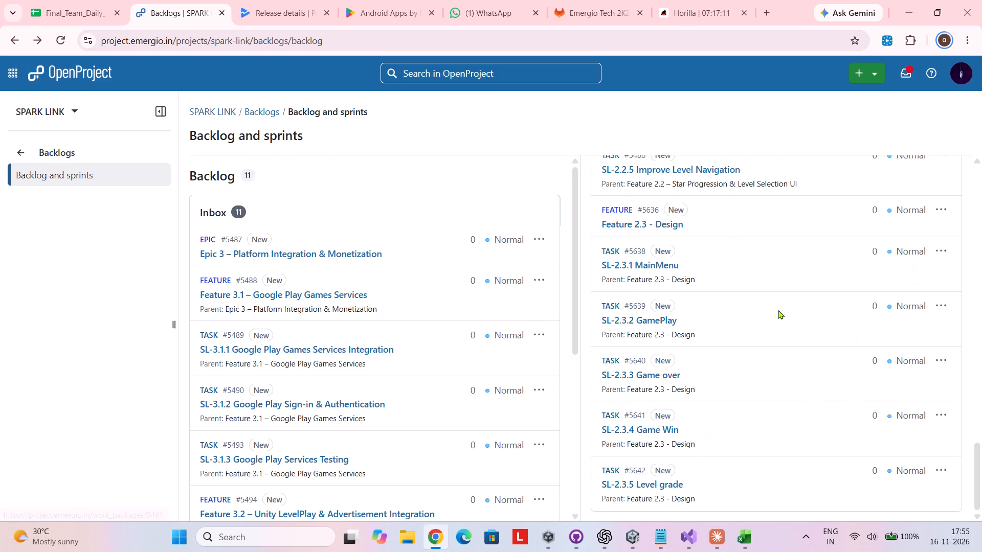
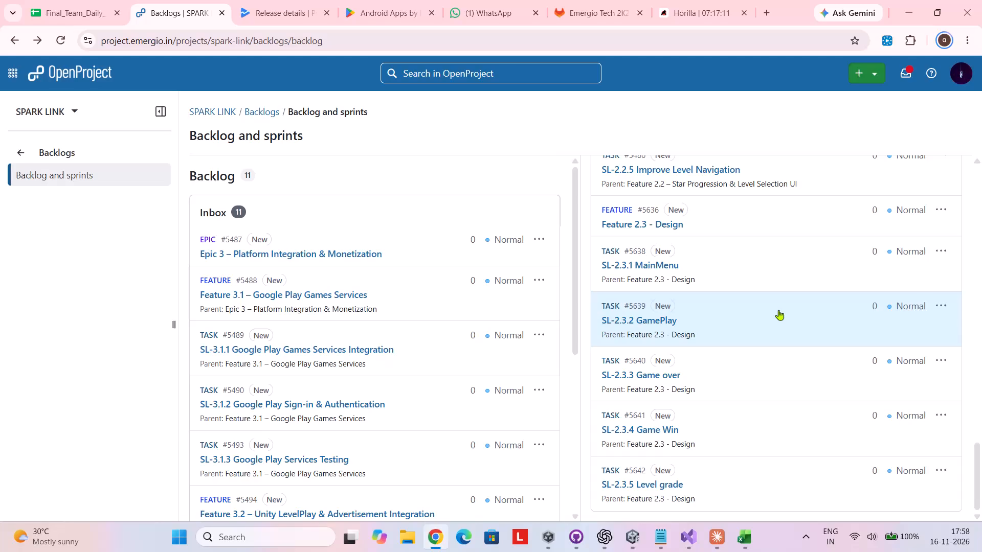
Reload the Backlog and sprints page of the SPARK LINK project.
scroll(778, 310, "up", 1)
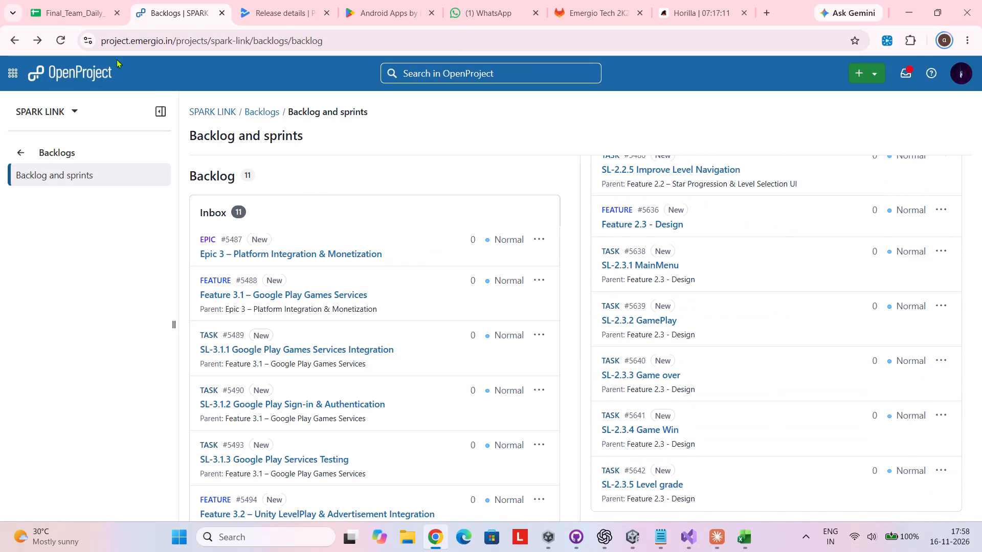
left_click(56, 35)
Move Epic 3 – Platform Integration & Monetization and Feature 3.1 – Google Play Games Services from the Inbox to Sprint 3.
scroll(780, 310, "down", 5)
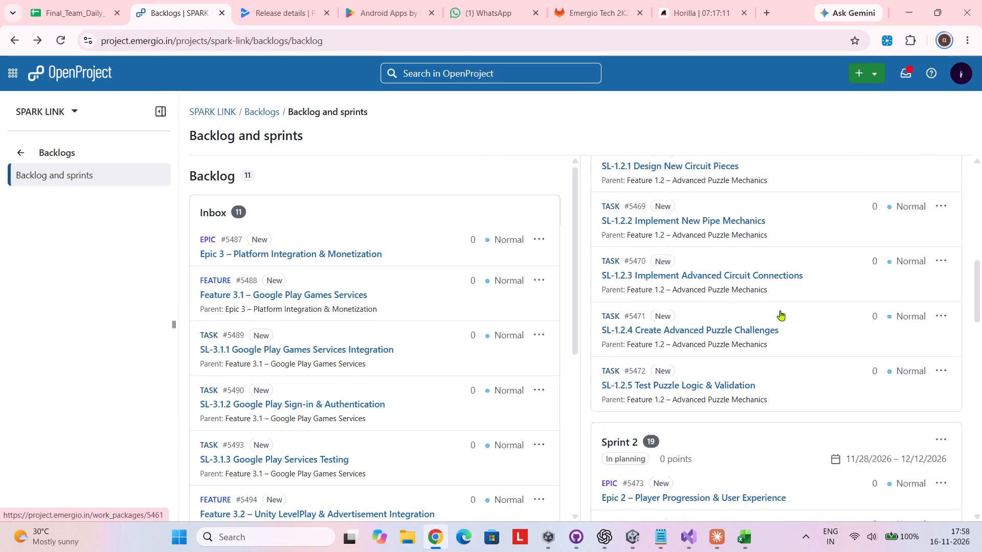
scroll(780, 310, "down", 7)
left_click_drag(391, 254, 814, 409)
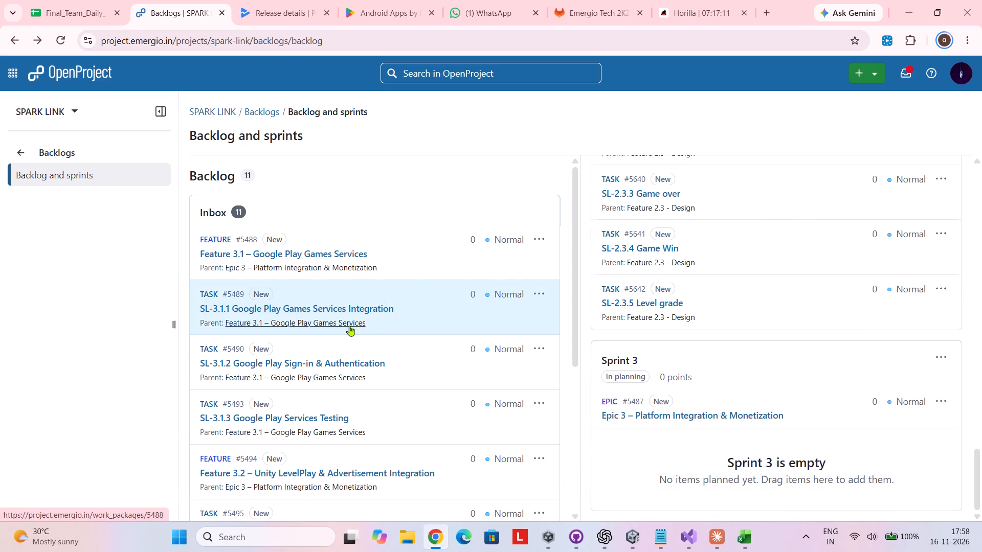
left_click_drag(427, 264, 827, 492)
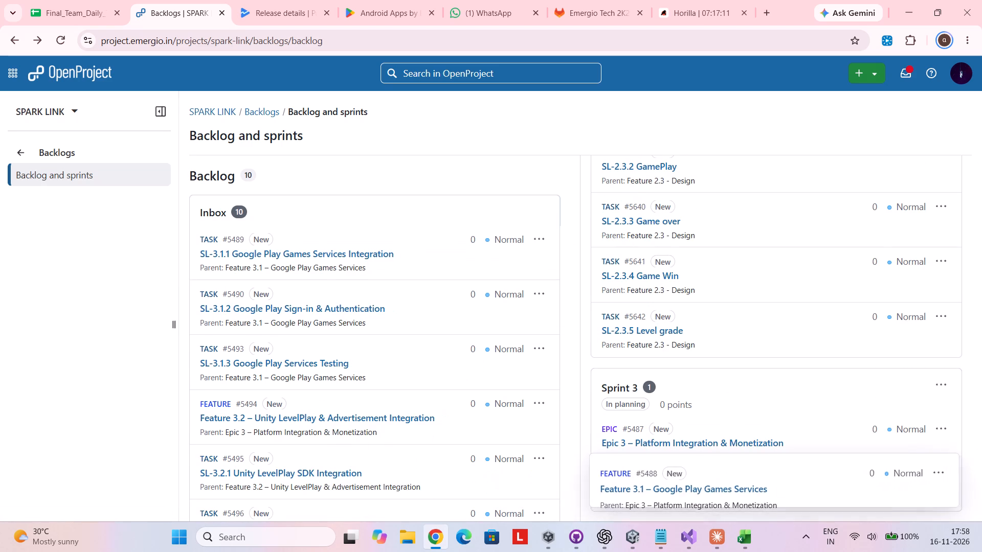
left_click_drag(827, 492, 829, 492)
Move tasks SL-3.1.1, SL-3.1.2 and SL-3.1.3 from the Inbox to Sprint 3, in order below Feature 3.1.
left_click_drag(420, 259, 597, 484)
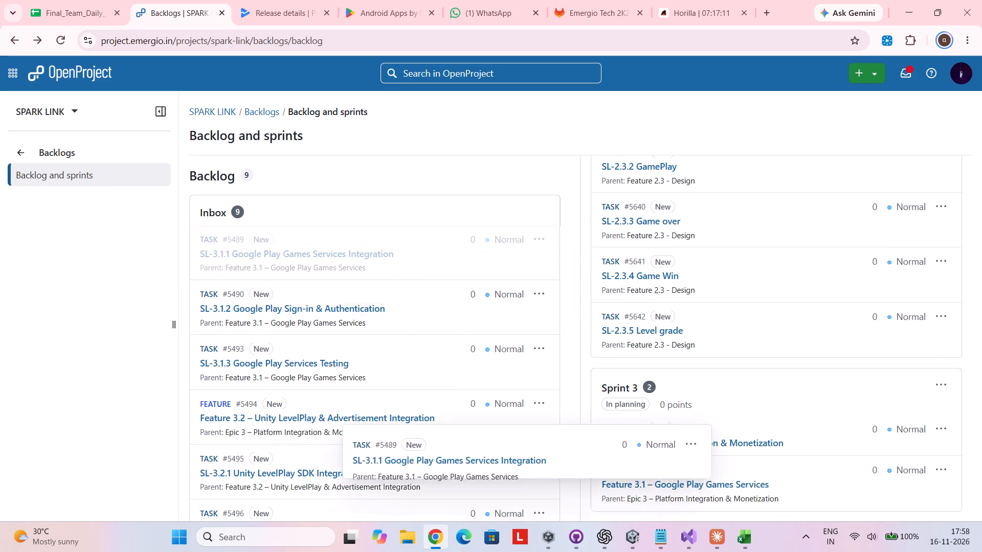
left_click_drag(597, 484, 814, 502)
scroll(814, 502, "down", 3)
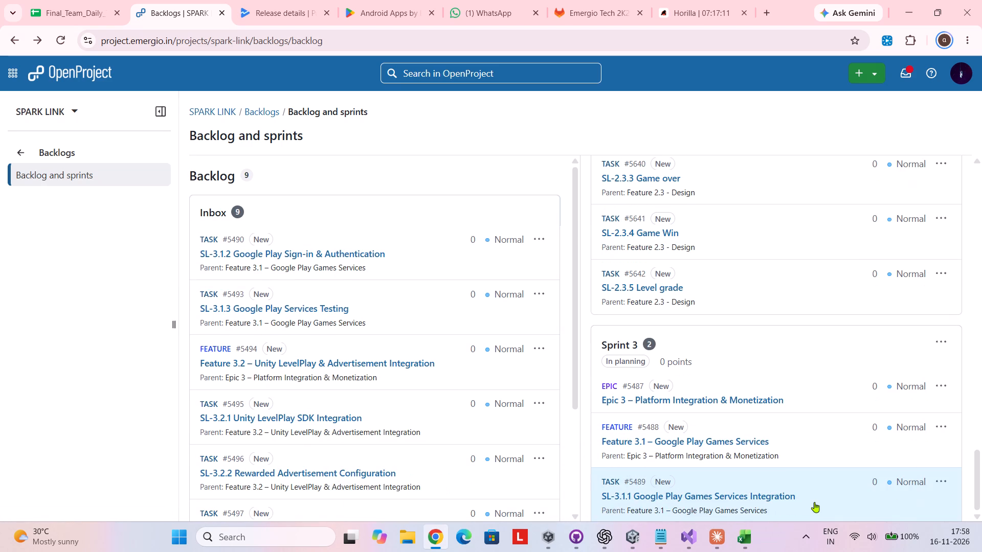
left_click_drag(442, 257, 871, 507)
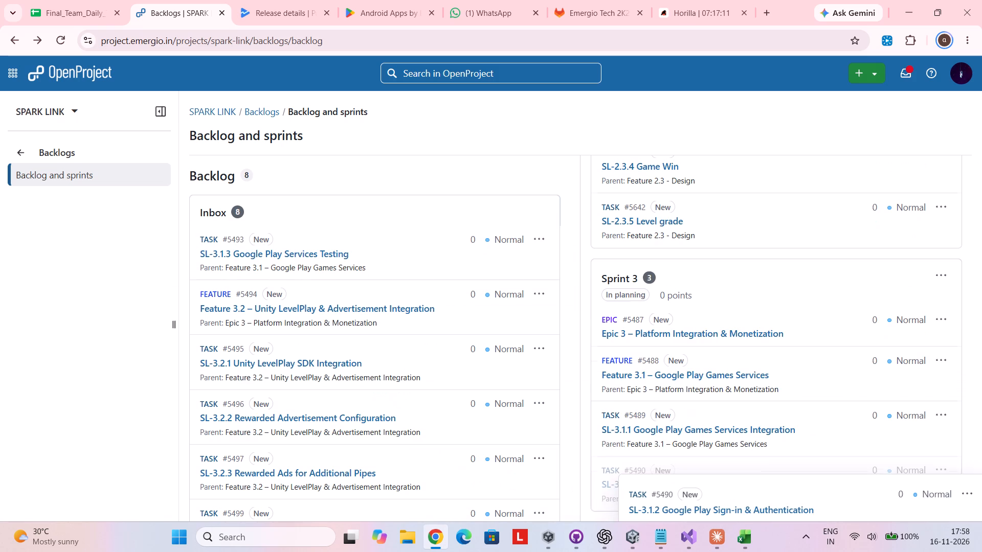
left_click_drag(871, 507, 848, 495)
scroll(848, 495, "down", 2)
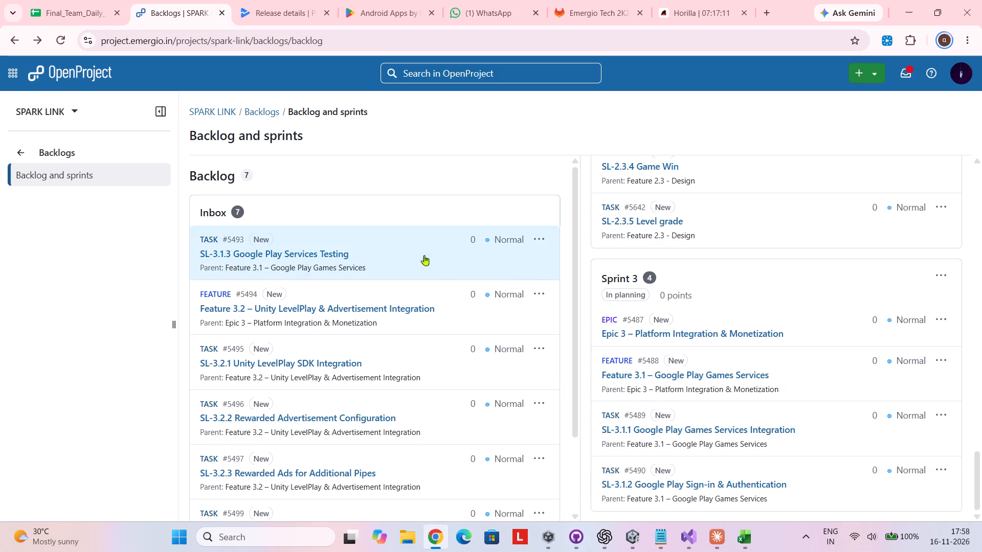
left_click_drag(405, 250, 829, 490)
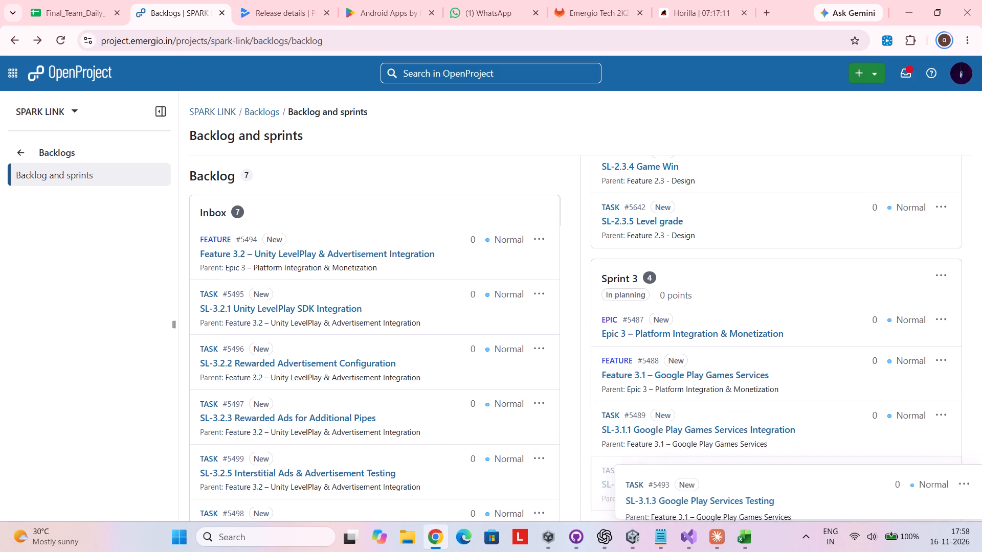
left_click_drag(829, 490, 815, 503)
Move Feature 3.2 – Unity LevelPlay & Advertisement Integration, SL-3.2.1 and SL-3.2.2 from the Inbox to the end of Sprint 3, in that order.
scroll(815, 503, "down", 2)
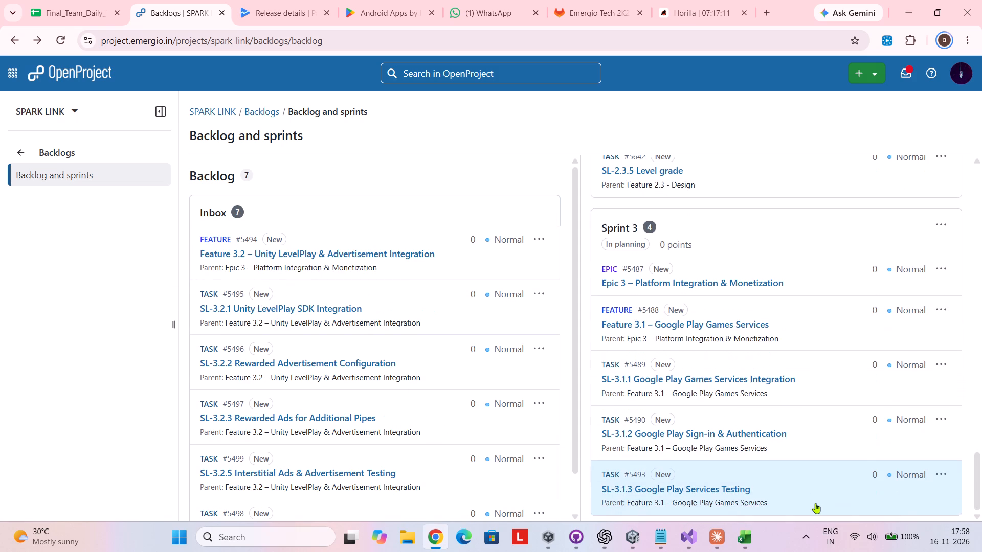
left_click_drag(453, 254, 823, 508)
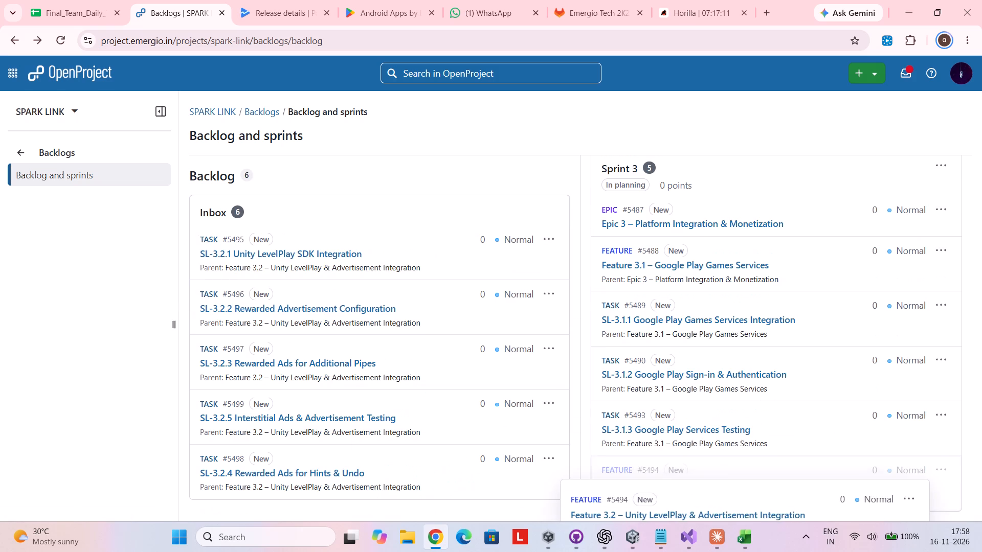
left_click_drag(823, 508, 832, 472)
scroll(832, 472, "down", 2)
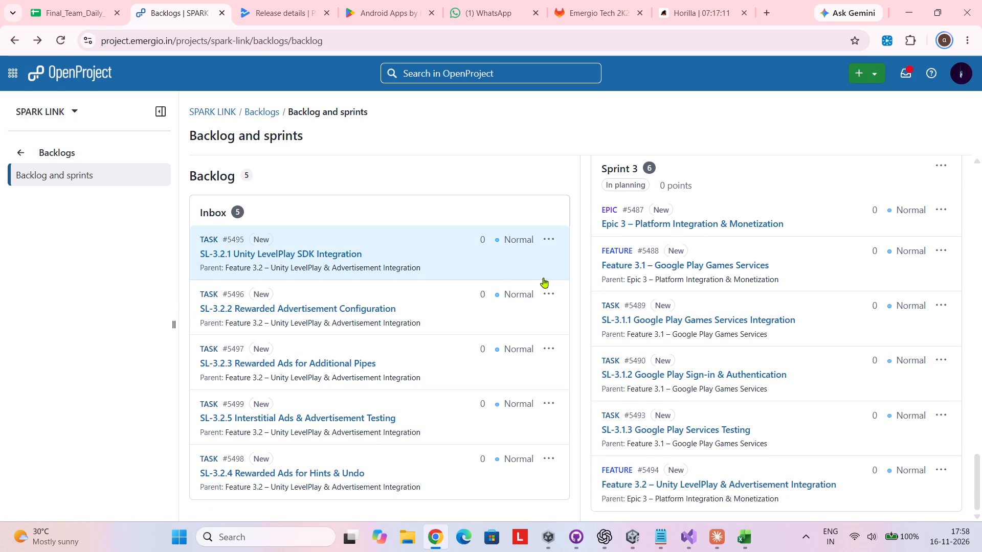
left_click_drag(419, 237, 810, 494)
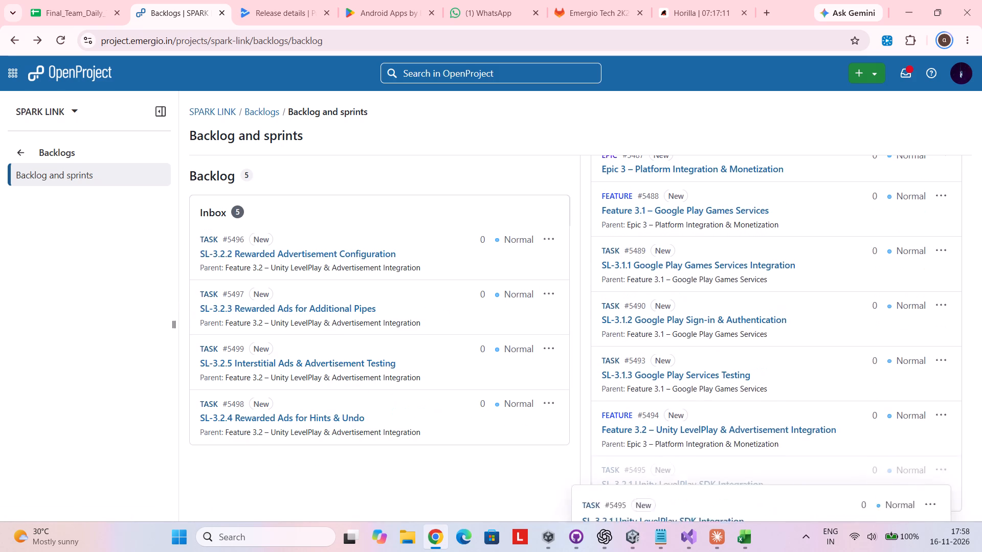
left_click_drag(810, 494, 833, 457)
scroll(833, 457, "down", 4)
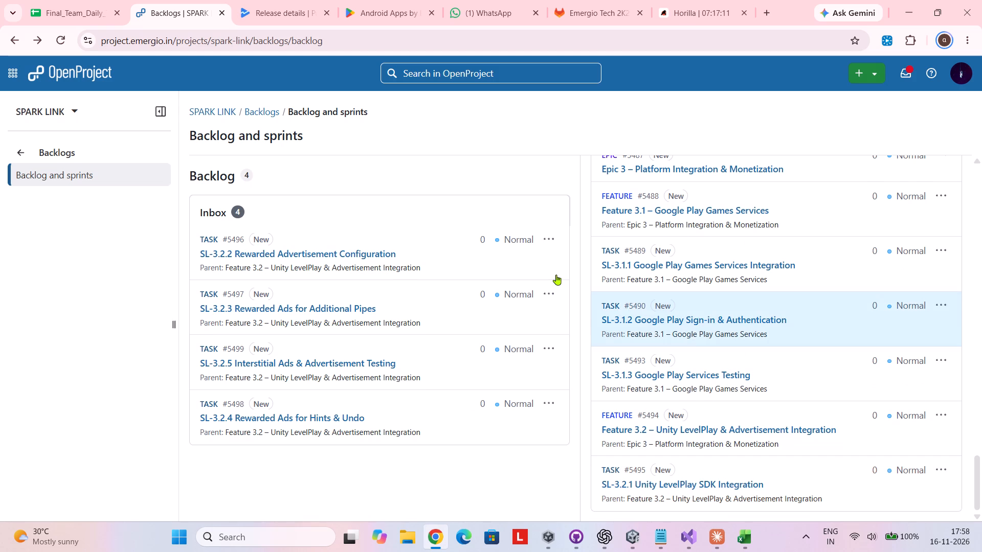
left_click_drag(453, 254, 657, 496)
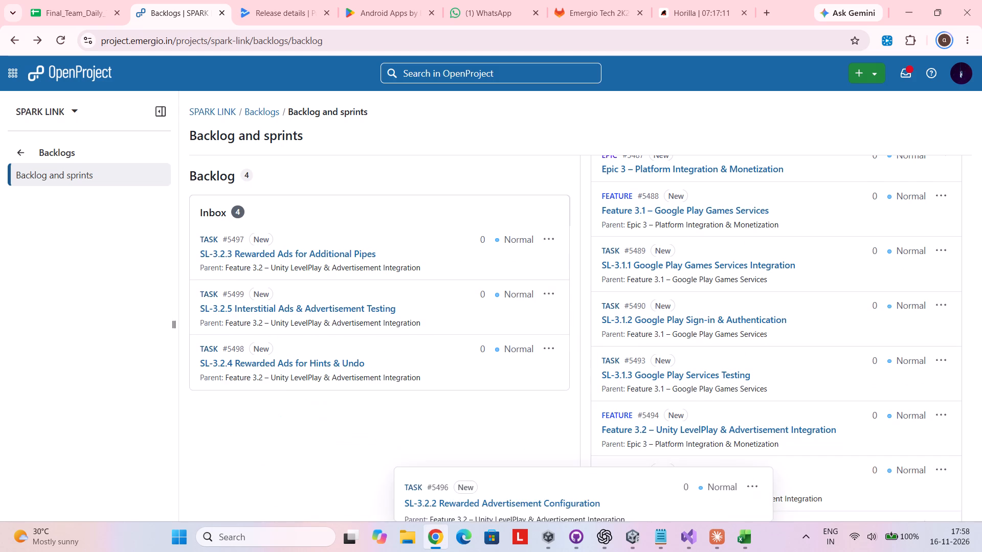
left_click_drag(657, 496, 860, 484)
Move SL-3.2.3, SL-3.2.4 and SL-3.2.5 from the Inbox to the end of Sprint 3, in numerical order below SL-3.2.2.
scroll(860, 484, "down", 1)
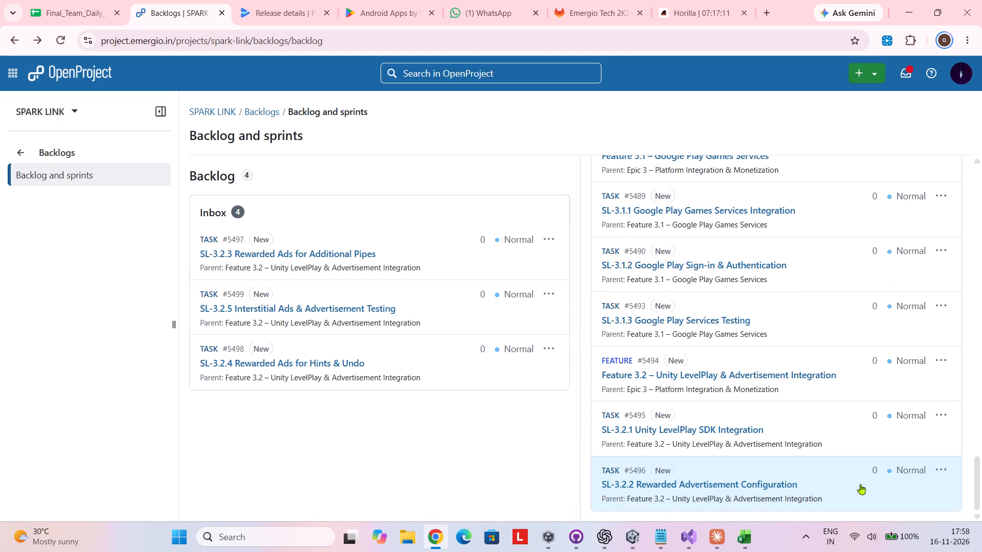
scroll(860, 484, "down", 1)
left_click_drag(425, 262, 635, 515)
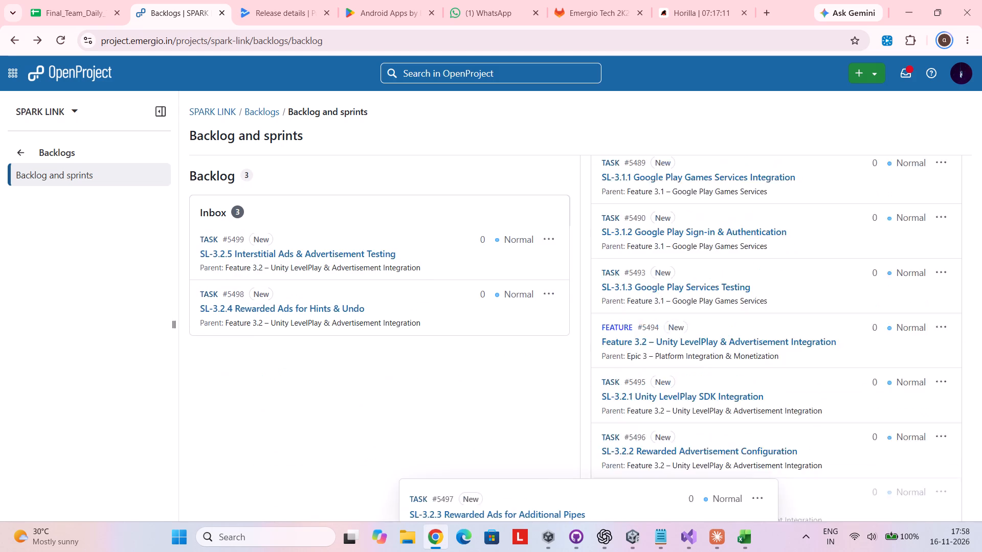
left_click_drag(635, 515, 819, 484)
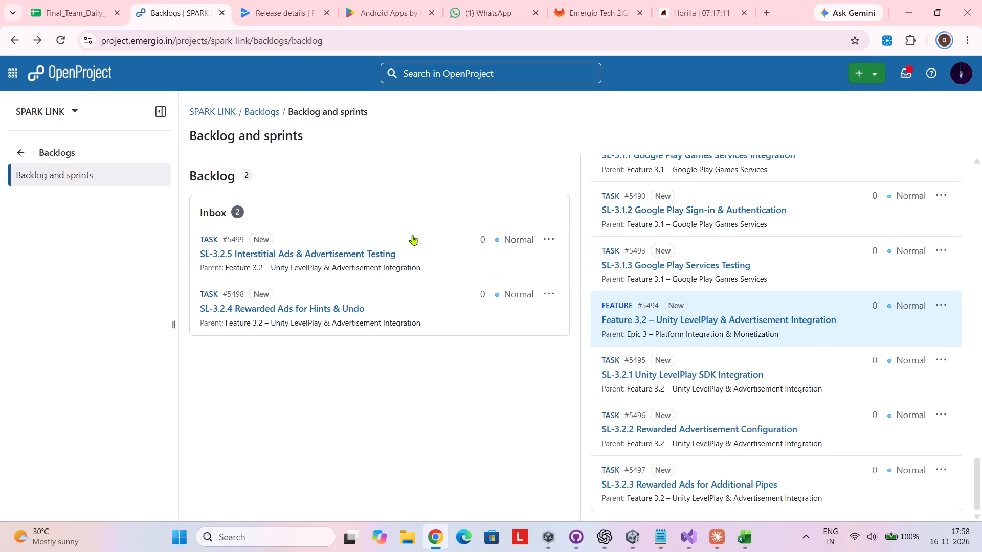
left_click_drag(440, 298, 831, 522)
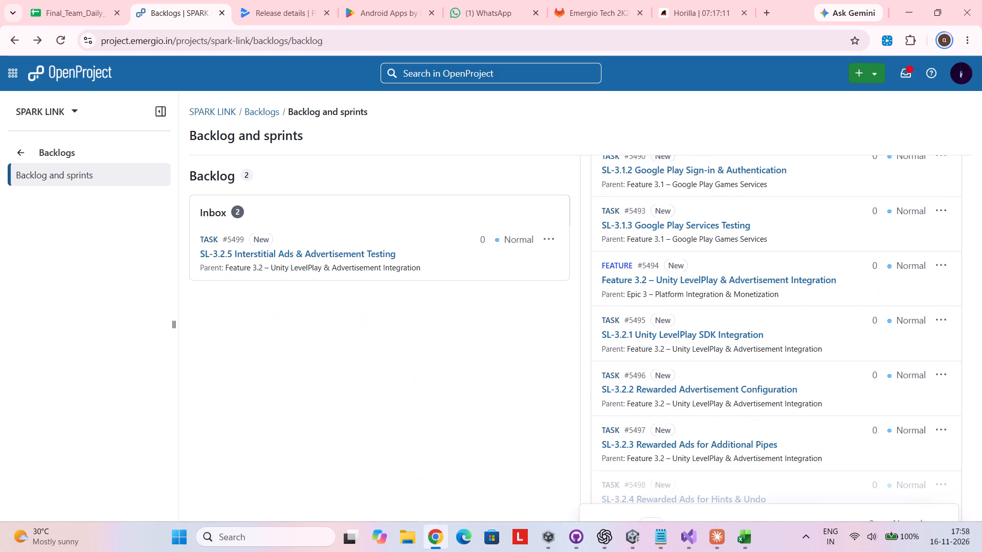
left_click_drag(831, 522, 845, 484)
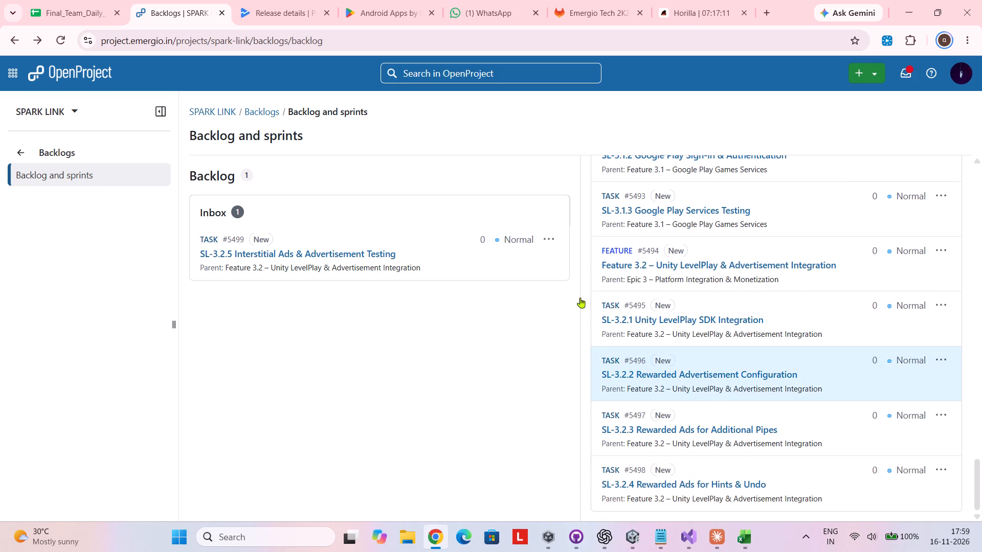
left_click_drag(478, 259, 830, 514)
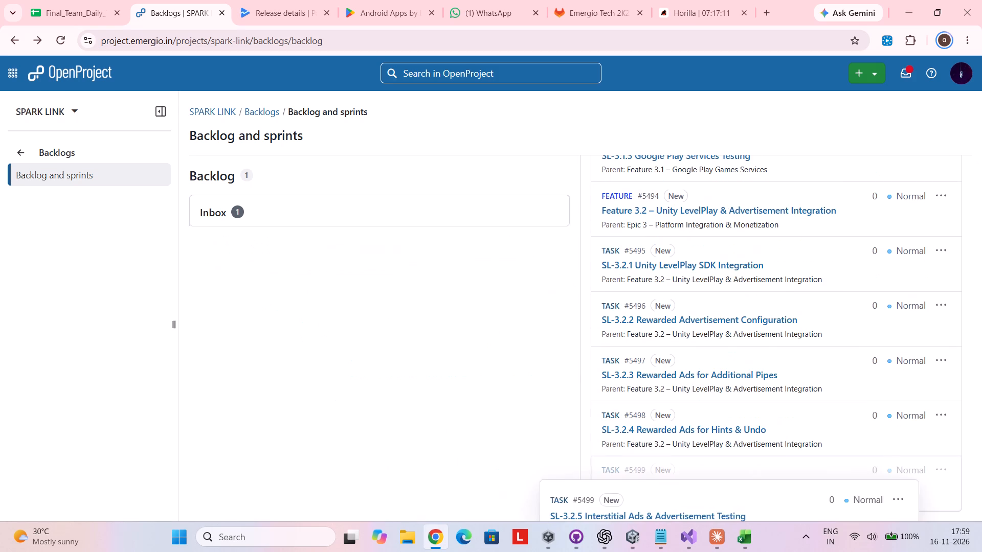
left_click_drag(830, 514, 865, 480)
Look back over the filled sprints up to Sprint 1 and close the SPARK LINK backlogs page.
scroll(865, 480, "down", 4)
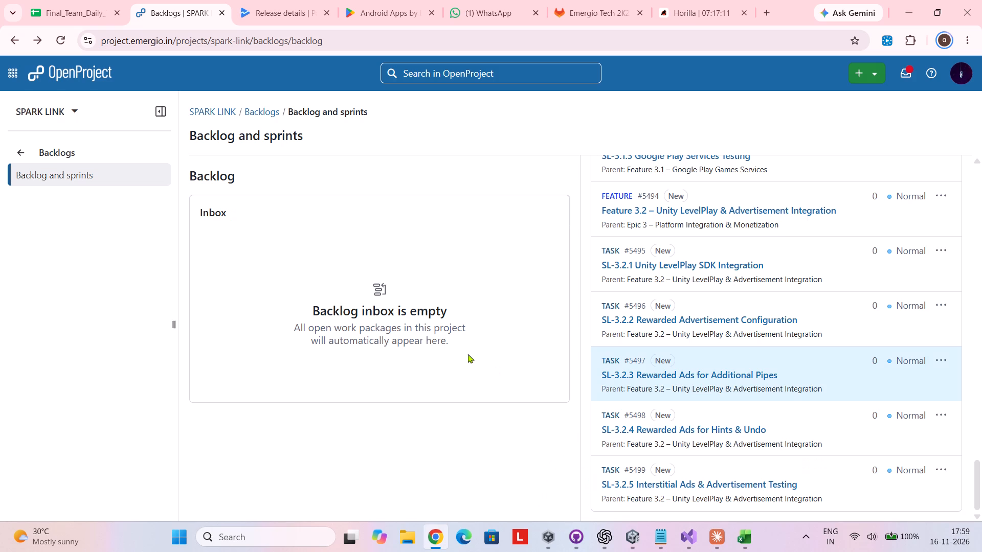
scroll(710, 326, "up", 4)
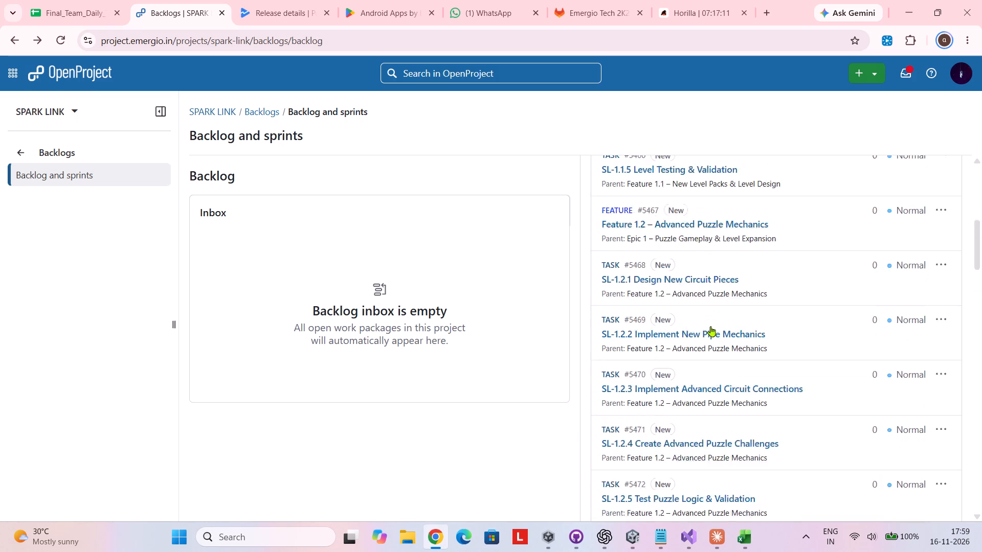
scroll(710, 326, "up", 6)
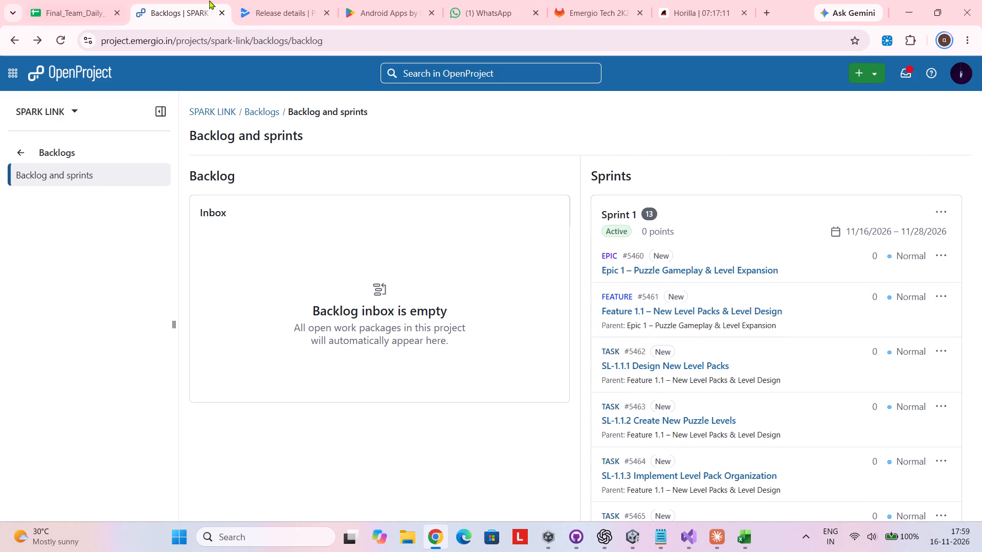
left_click(209, 0)
left_click(221, 13)
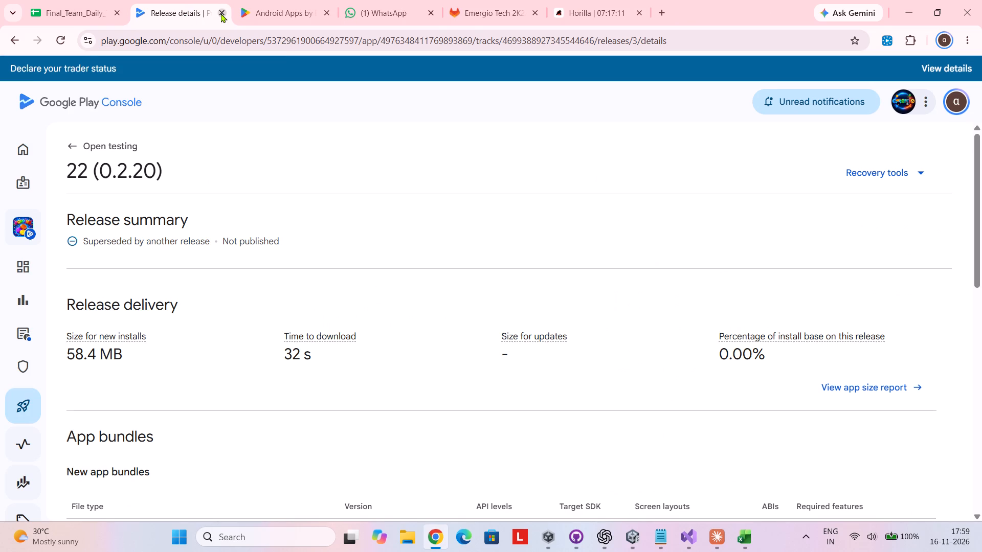
Reload the Poppins release details in Google Play Console and check the unread notifications, closing them again.
left_click(62, 42)
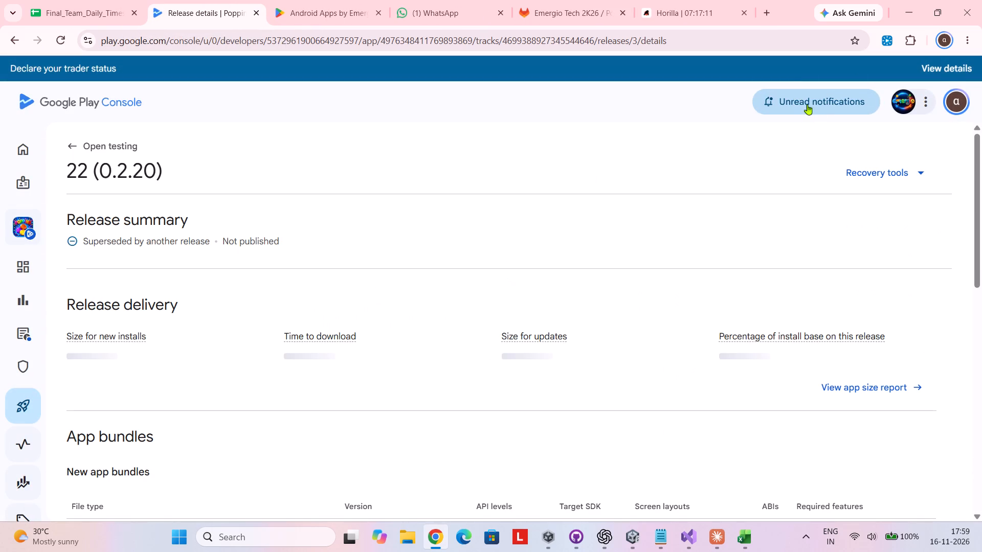
left_click(804, 101)
left_click(657, 126)
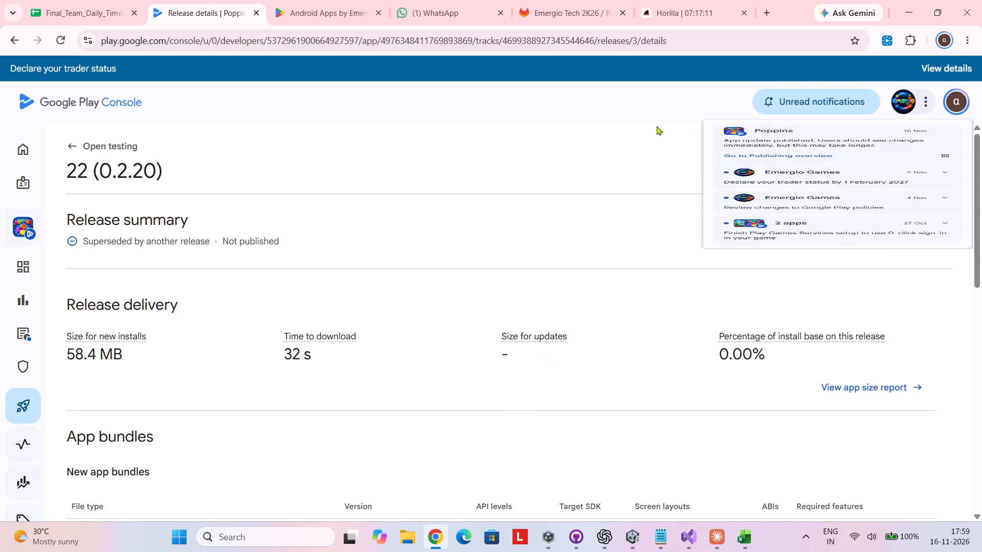
Close the Poppins release details page.
left_click(258, 9)
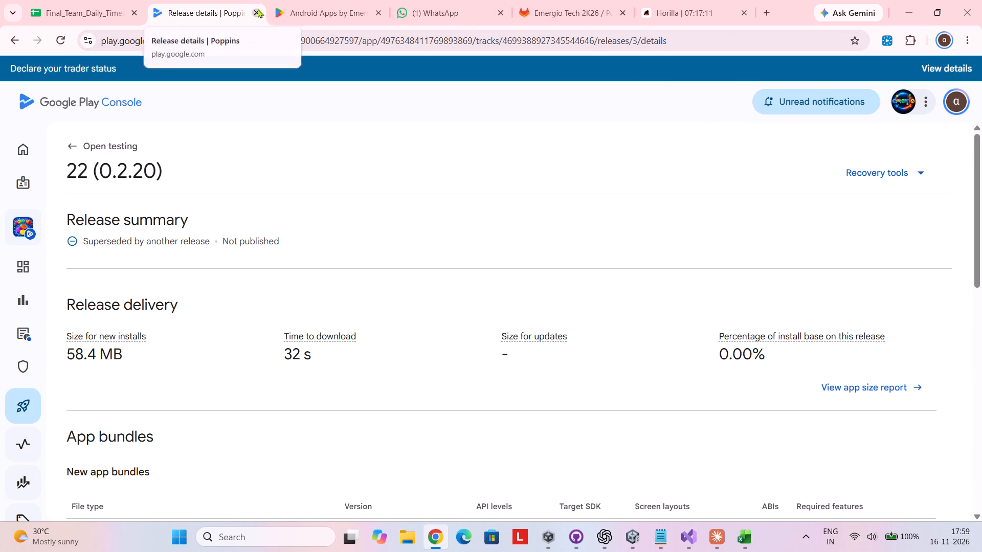